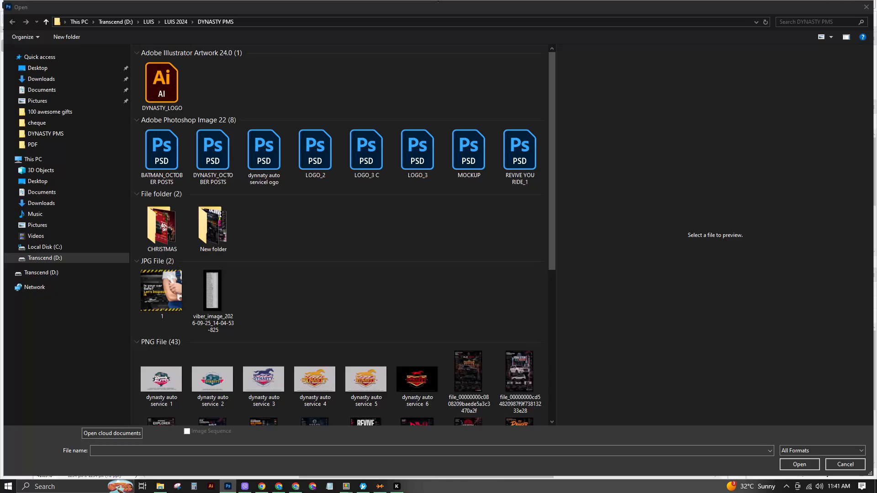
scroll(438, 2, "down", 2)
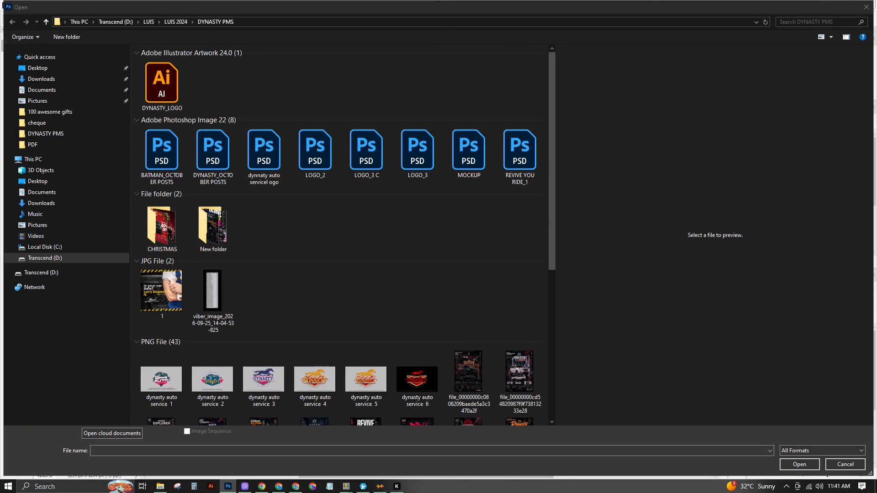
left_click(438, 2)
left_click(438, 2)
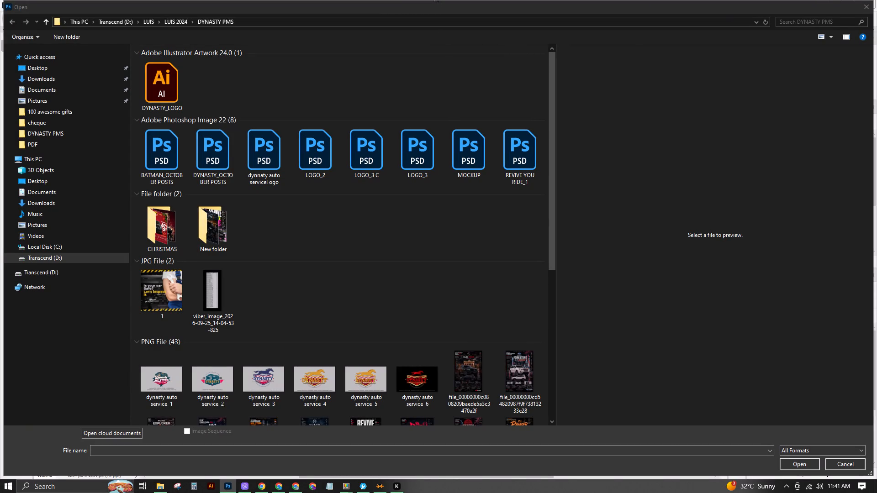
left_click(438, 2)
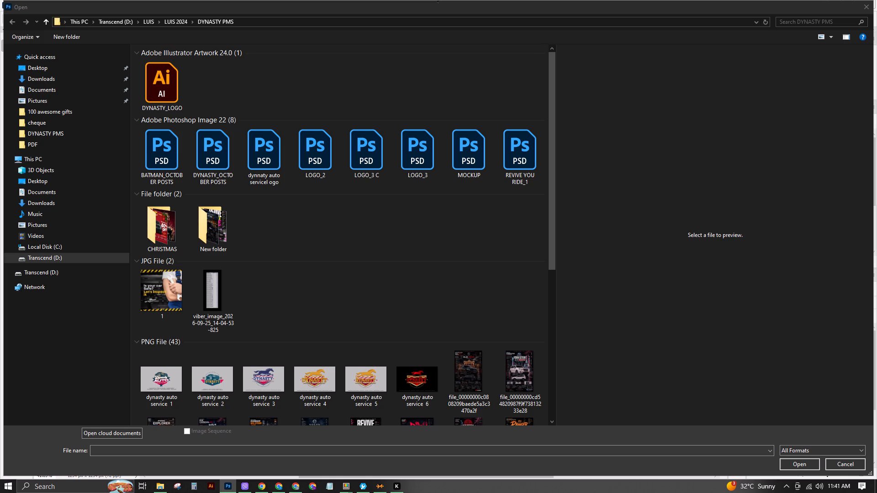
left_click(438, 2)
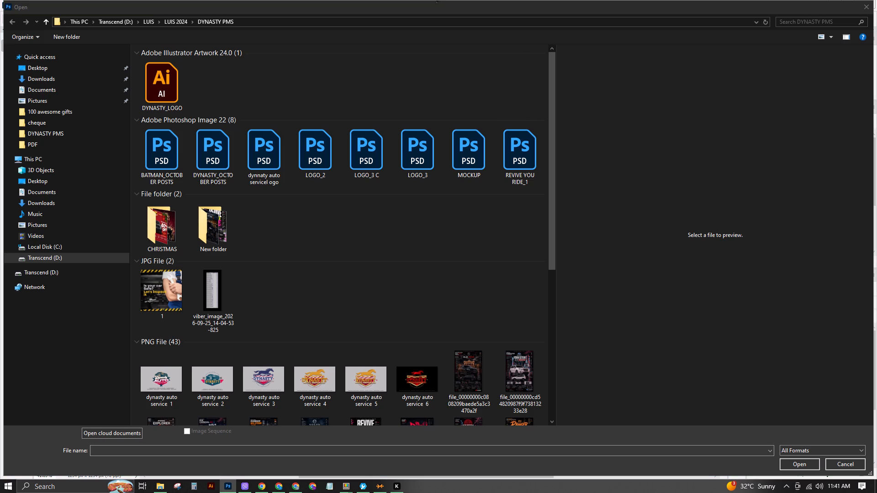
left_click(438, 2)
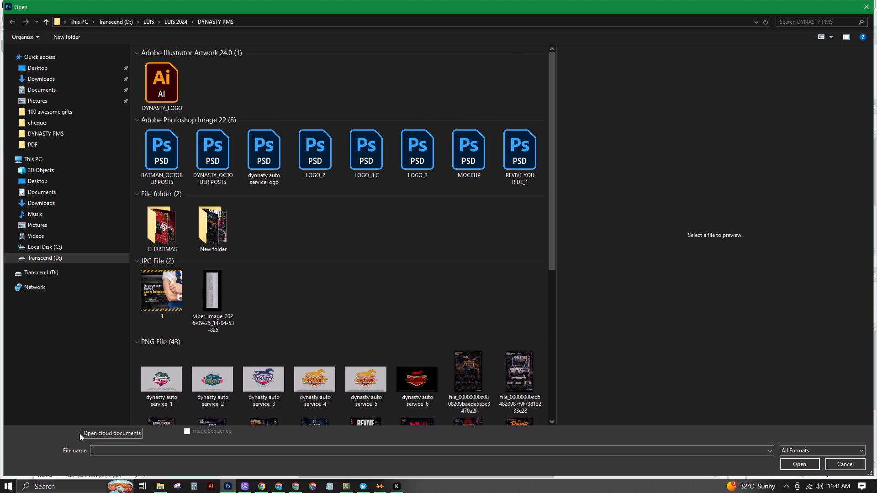
Look through the DYNASTY PMS folder for a file to open and go into its CHRISTMAS subfolder.
scroll(377, 314, "down", 1)
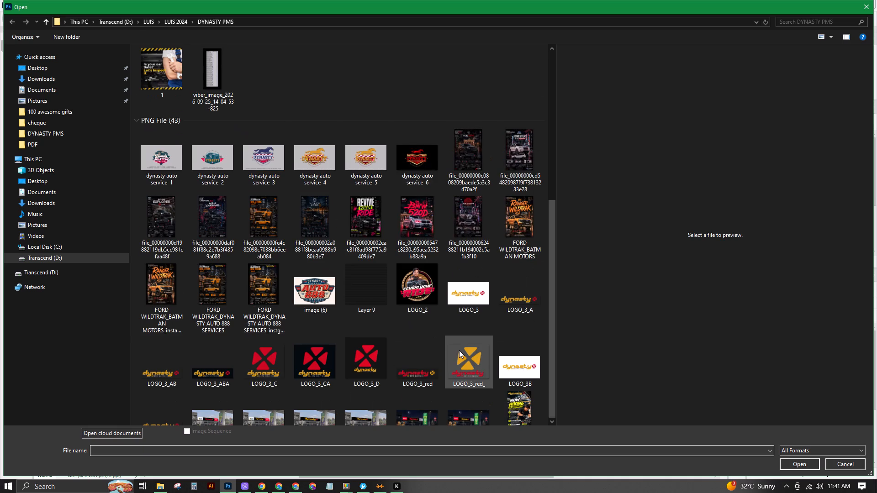
scroll(457, 370, "down", 1)
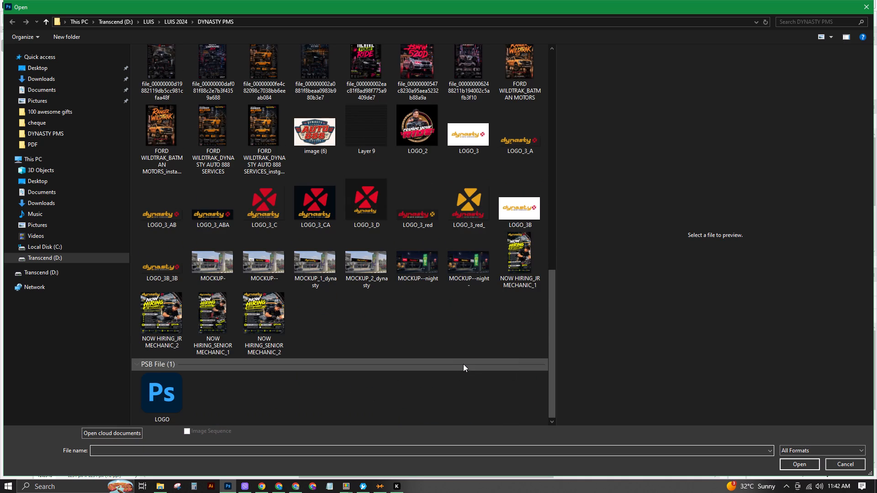
scroll(413, 345, "up", 2)
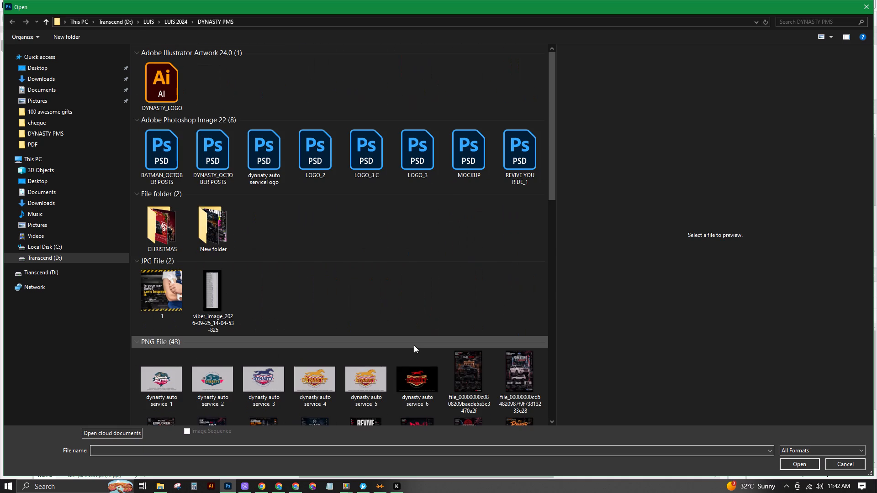
double_click(157, 245)
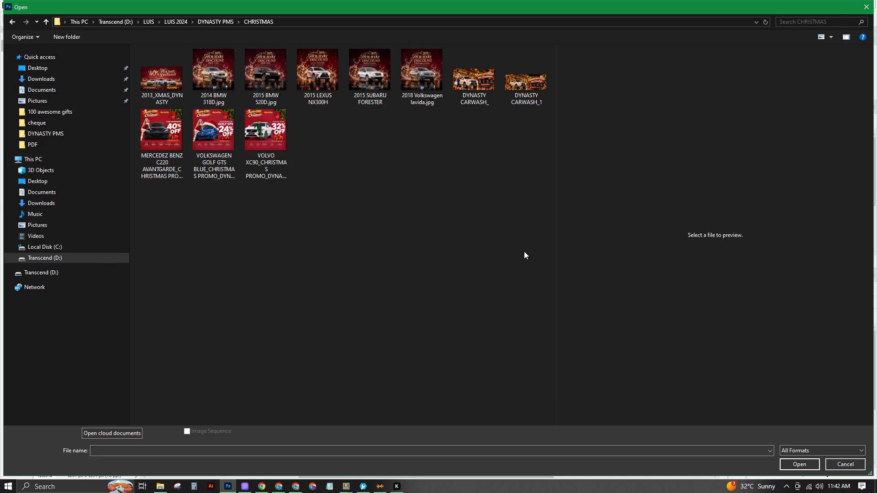
Switch to the Chrome profile window showing a new tab and change to another signed-in Google account.
left_click(297, 487)
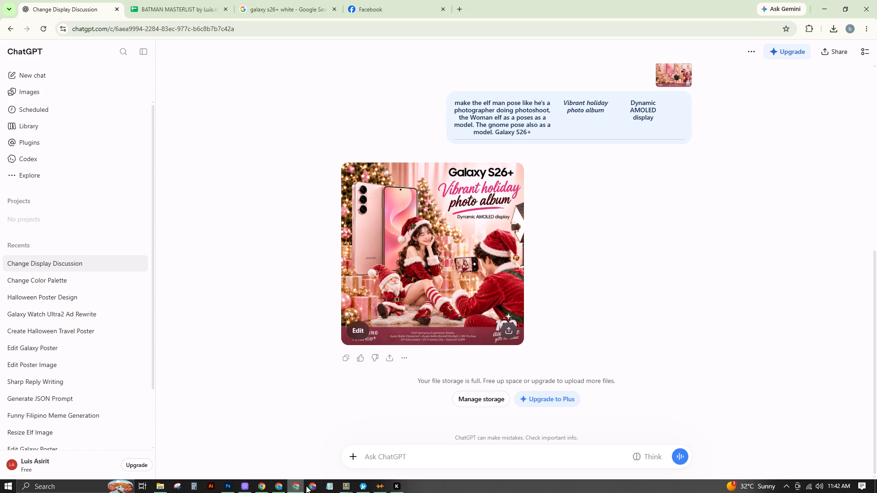
left_click(275, 485)
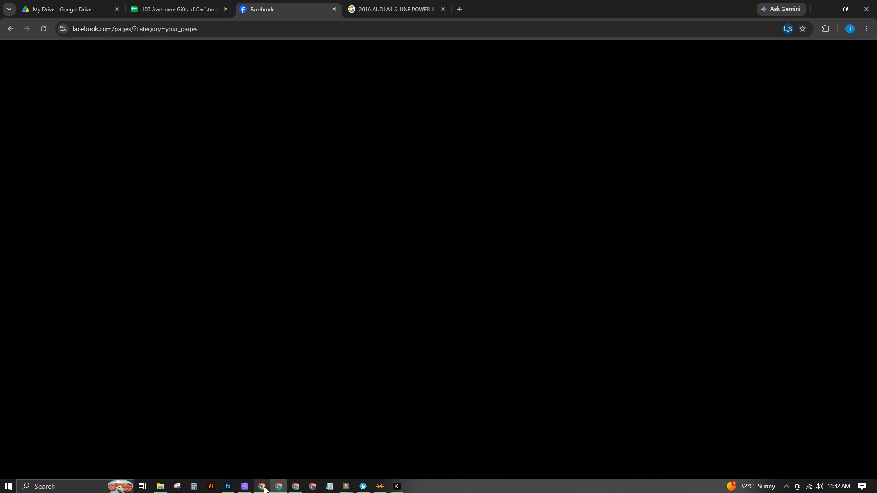
left_click(264, 487)
left_click(314, 487)
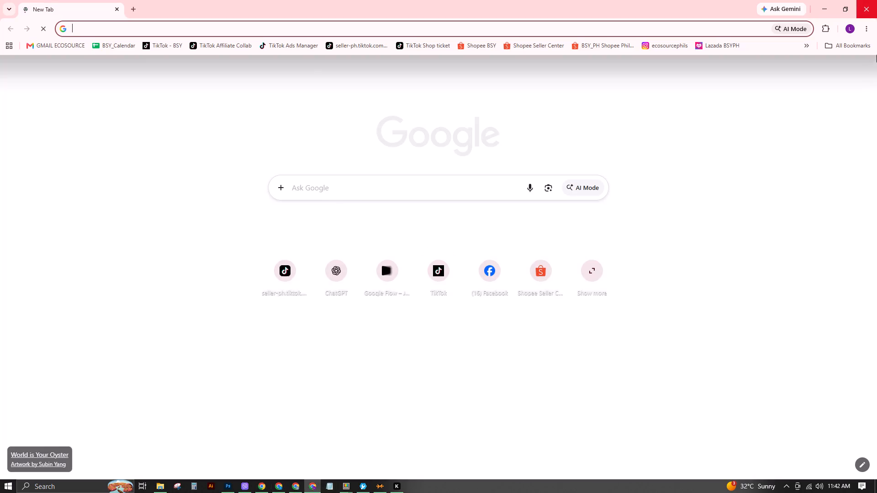
left_click(865, 76)
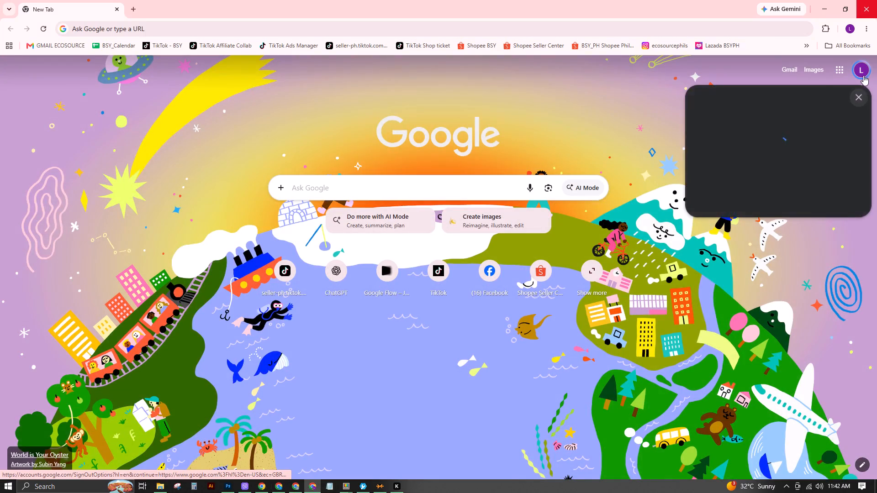
left_click(772, 199)
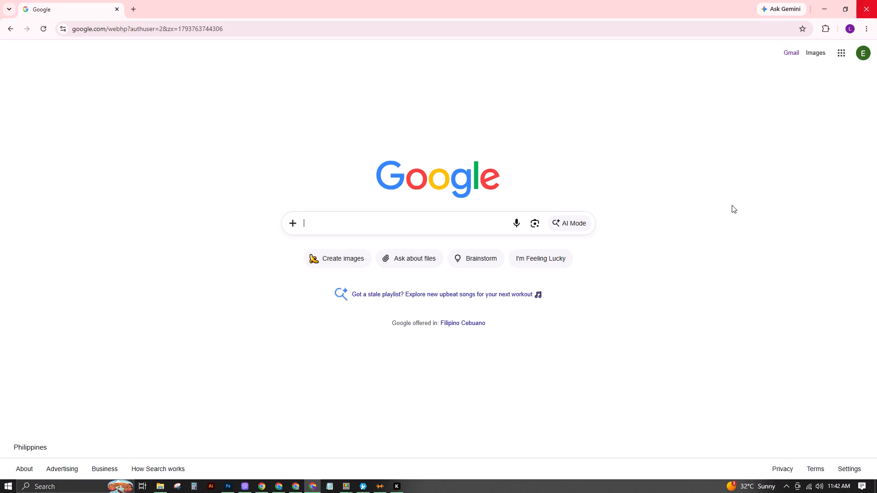
Open Google Drive for the selected Google account.
left_click(844, 56)
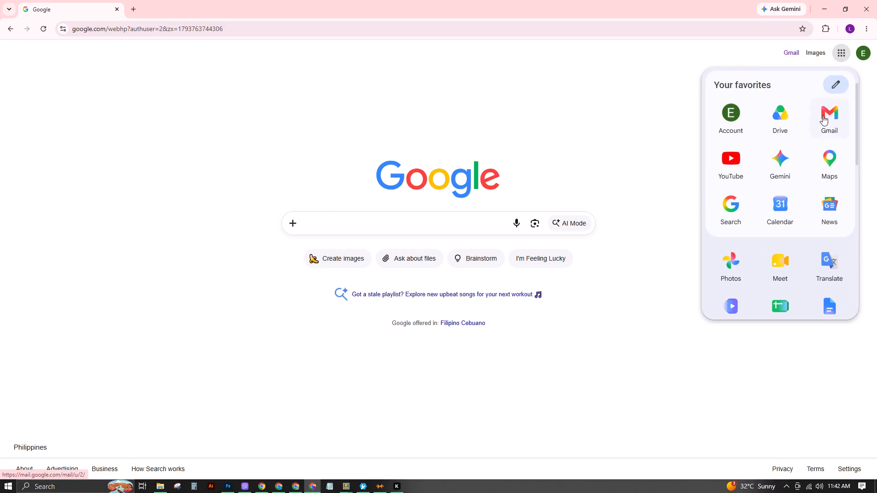
left_click(787, 118)
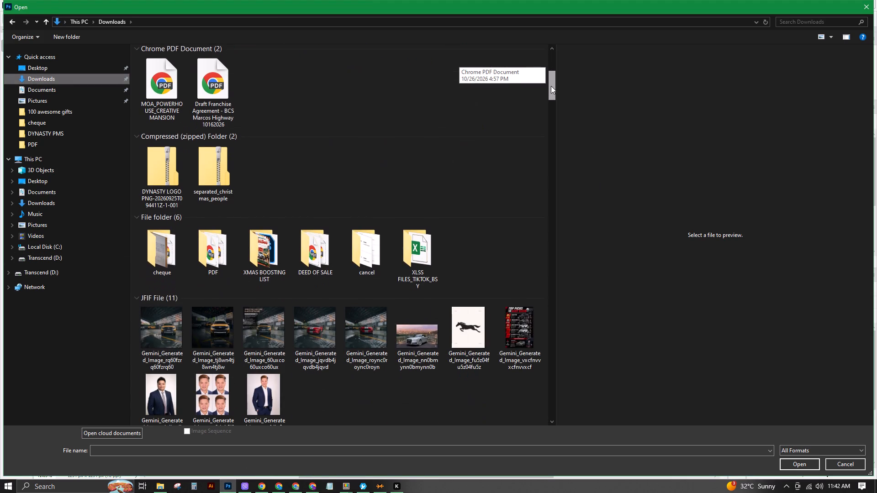
left_click_drag(551, 86, 552, 108)
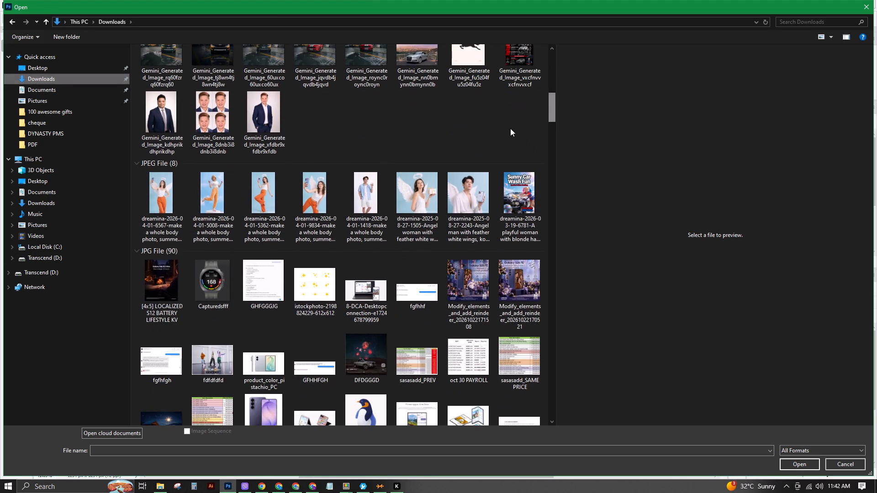
left_click_drag(553, 103, 552, 115)
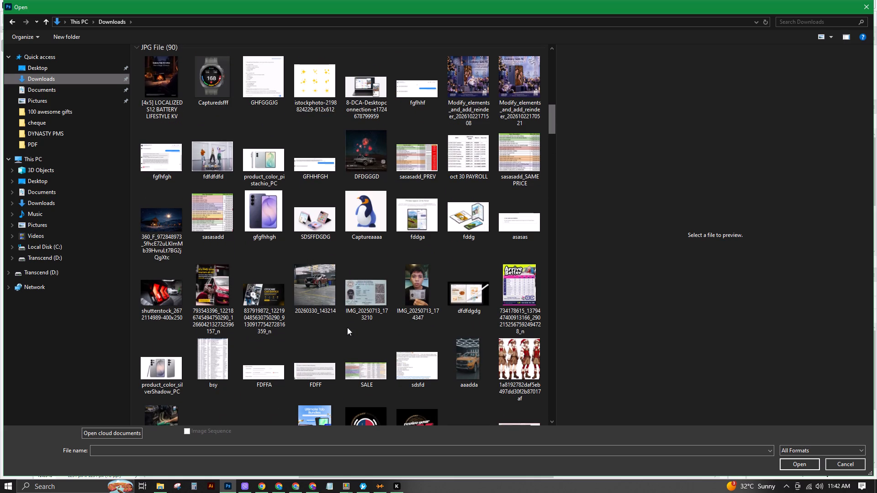
left_click_drag(552, 113, 552, 119)
left_click(468, 75)
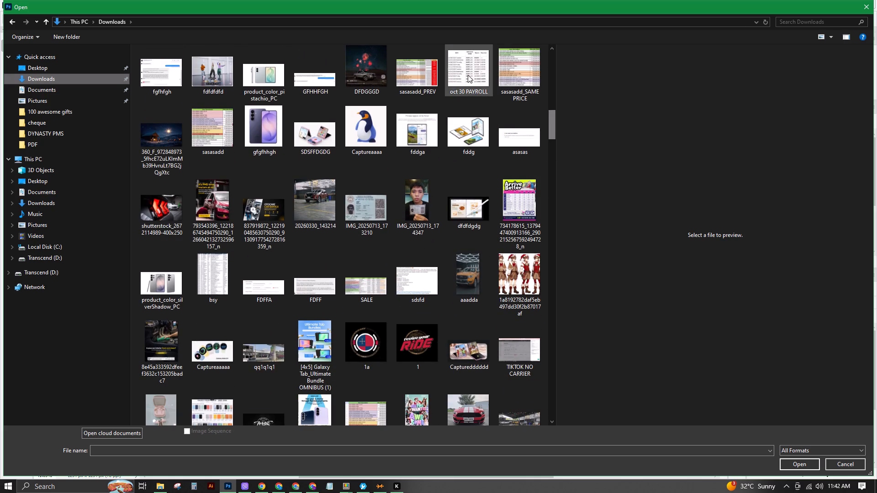
left_click(157, 286)
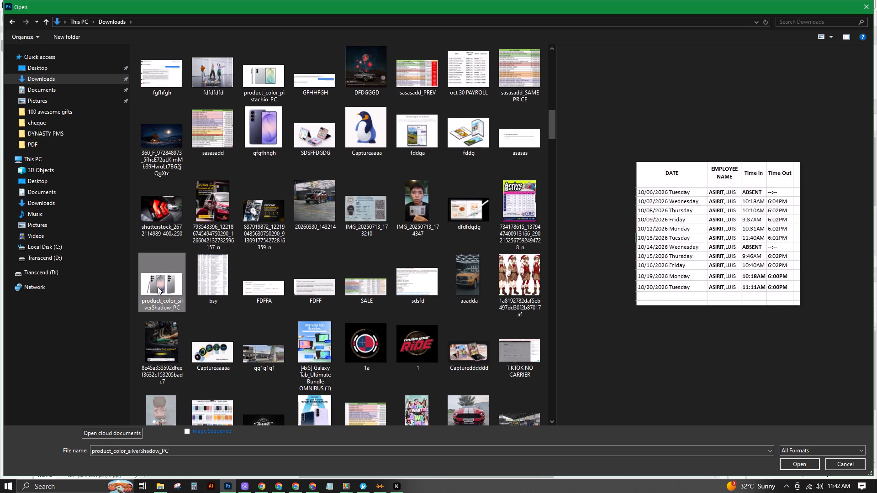
left_click_drag(551, 136, 551, 138)
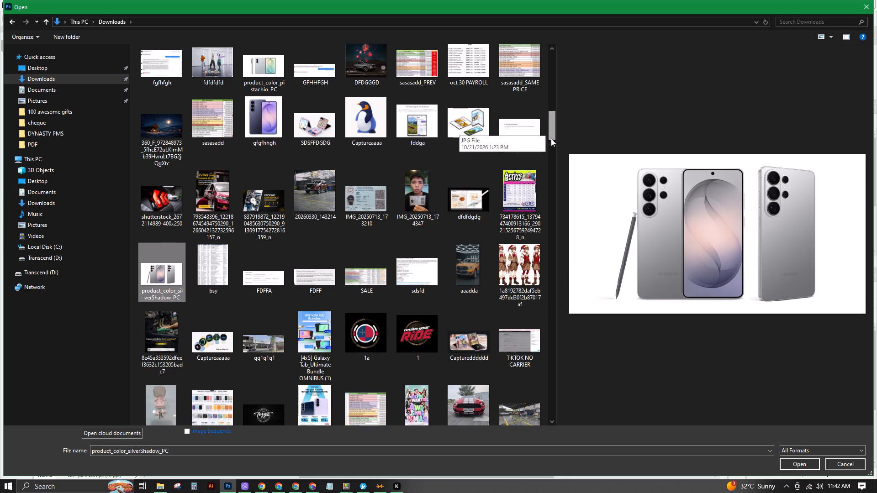
left_click_drag(551, 138, 550, 167)
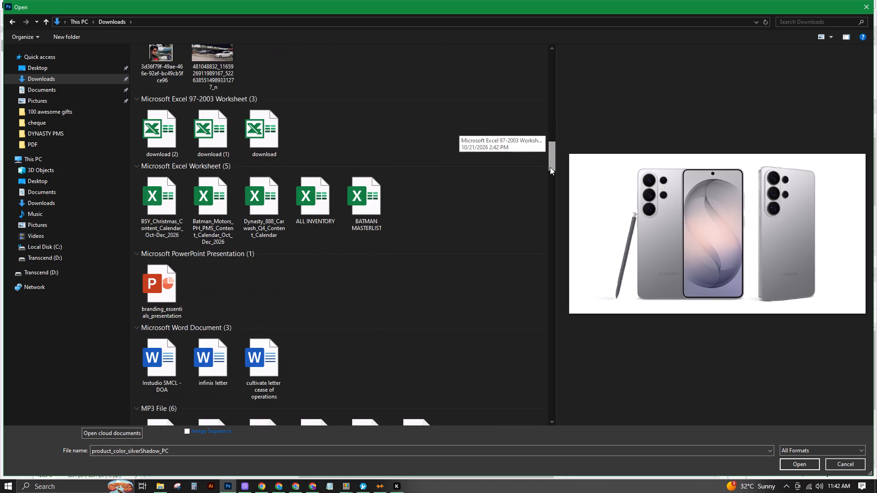
left_click_drag(550, 167, 550, 177)
left_click_drag(550, 171, 550, 174)
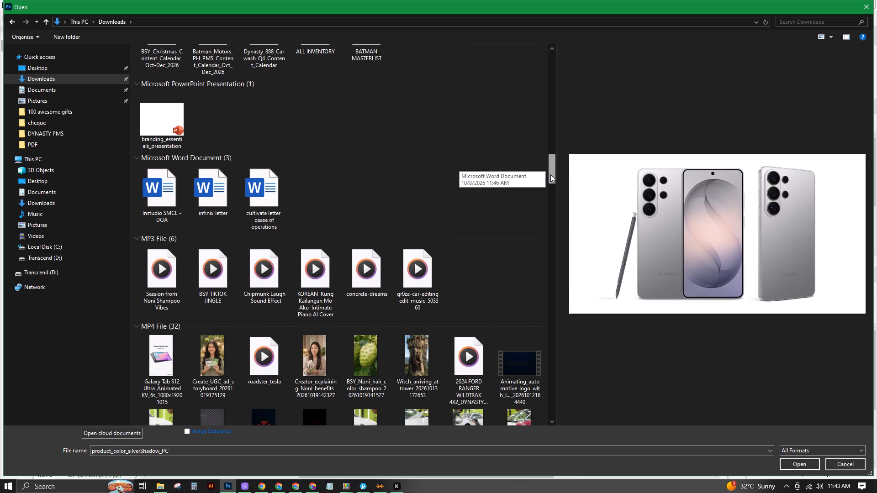
left_click_drag(550, 174, 553, 199)
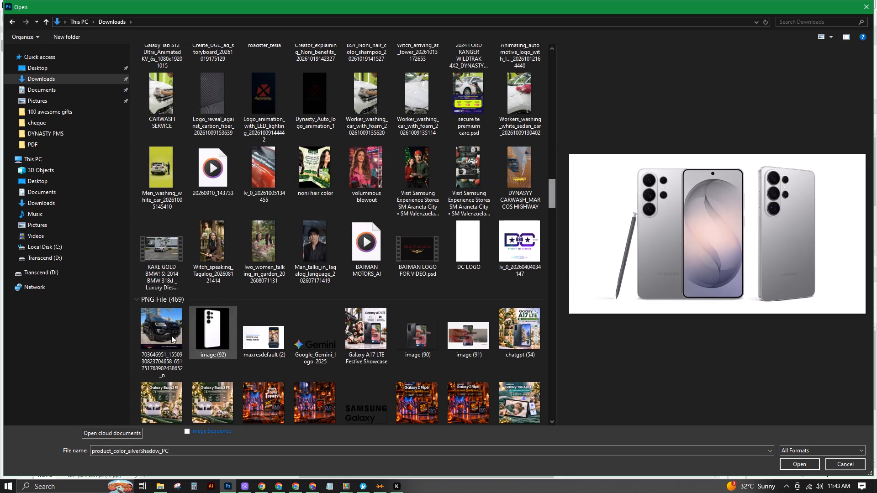
left_click(214, 328)
left_click(279, 340, "ctrl")
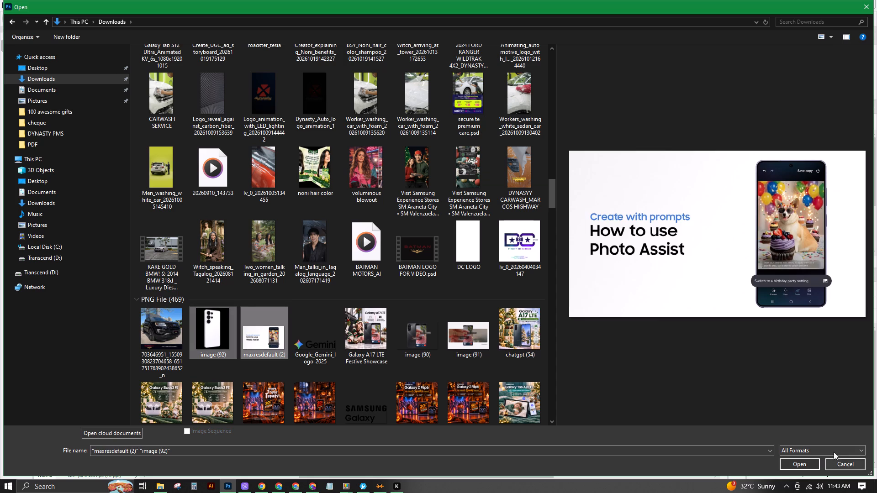
left_click(810, 464)
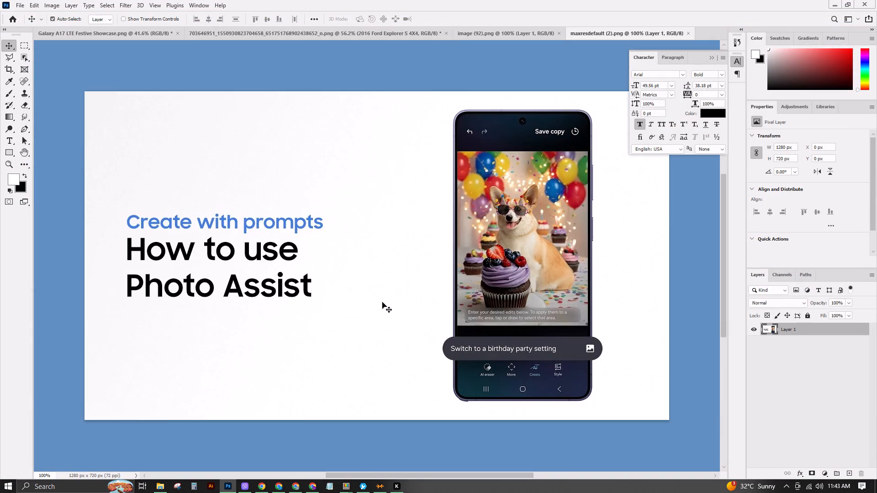
Crop maxresdefault (2) to the phone area, cutting off the headline text, at about 640 x 720 px.
key("c")
scroll(292, 293, "down", 1)
left_click(296, 281)
left_click_drag(100, 259, 222, 265)
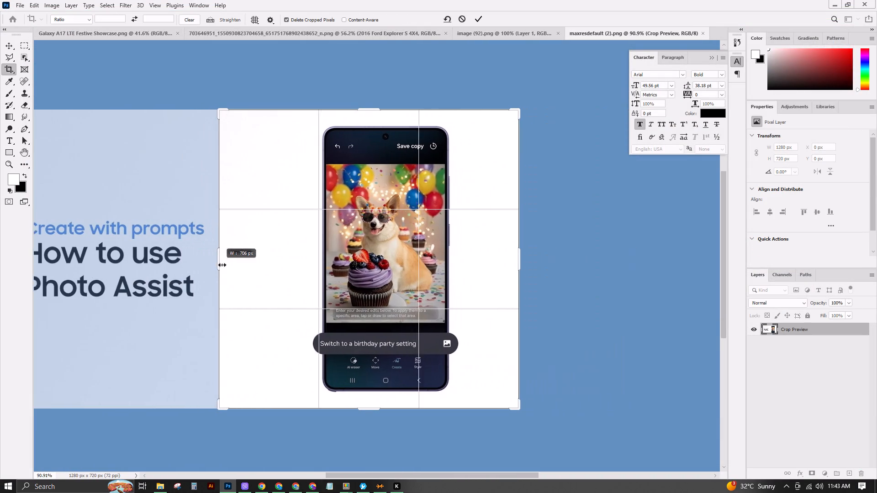
left_click_drag(222, 265, 232, 267)
left_click(481, 17)
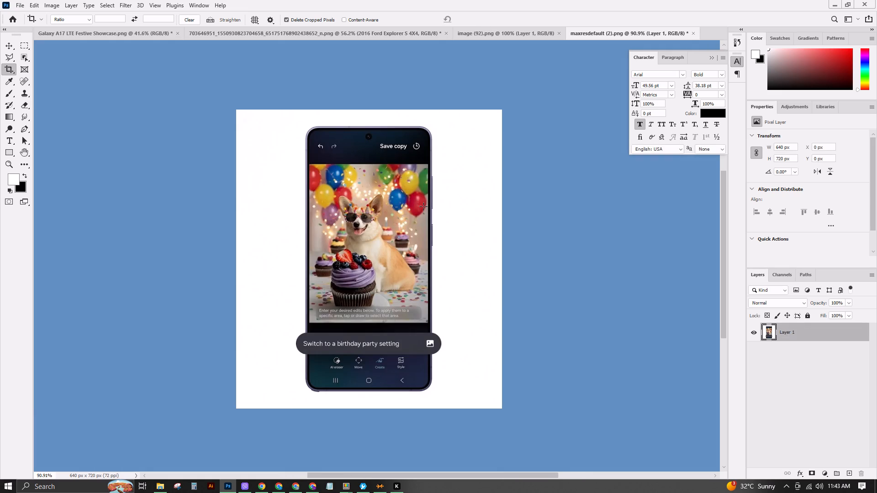
Select the white background around the phone with the Magic Wand and cut it away.
left_click_drag(24, 58, 50, 67)
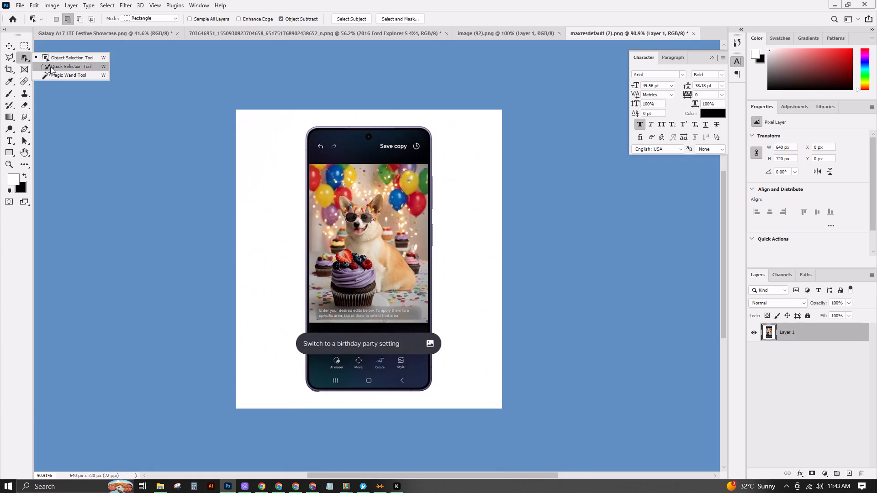
left_click_drag(50, 67, 56, 74)
left_click(273, 137)
key("ctrl+x")
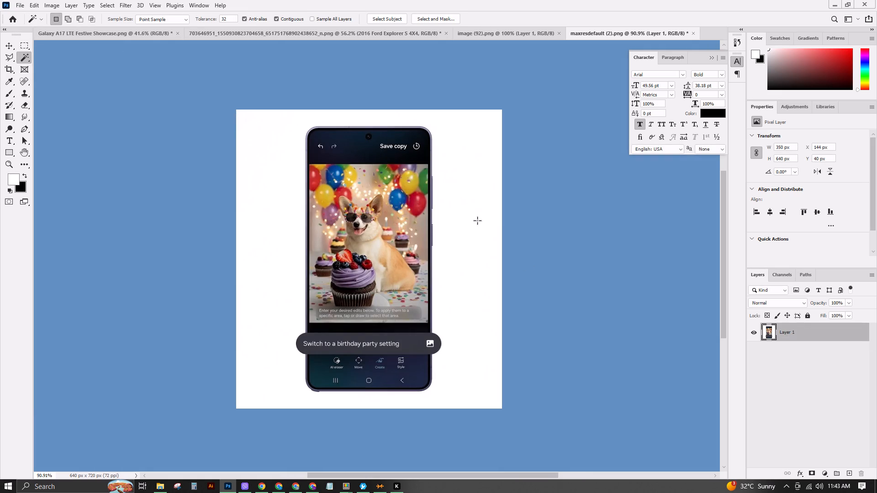
scroll(401, 203, "up", 3)
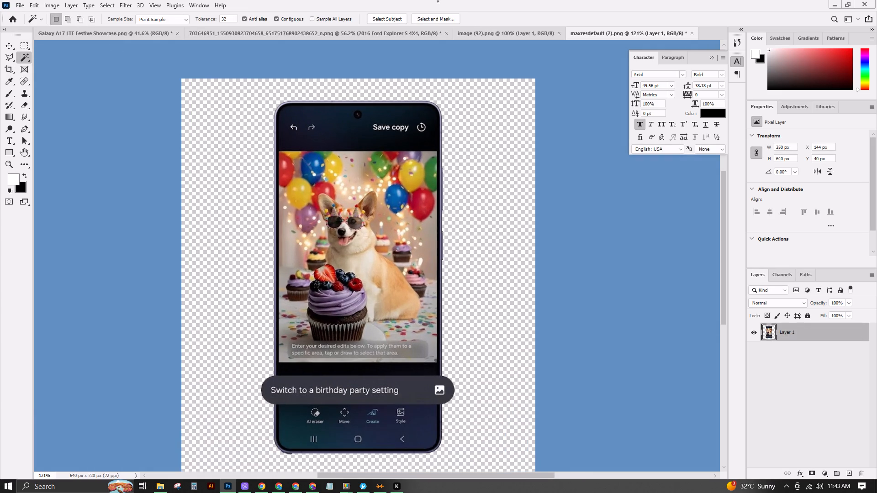
Select the birthday dog photo on the phone screen with a rectangular marquee, about 288 x 385 px, and copy it to a new layer.
left_click(21, 44)
scroll(361, 149, "up", 1)
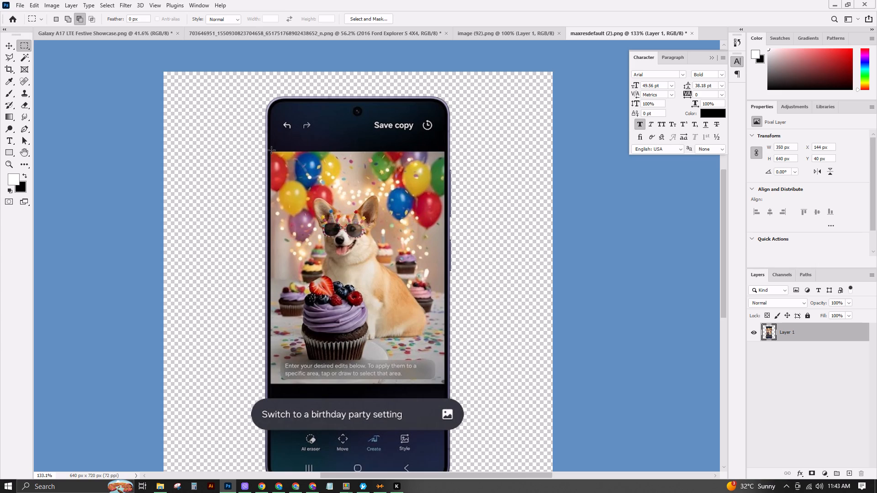
left_click_drag(270, 151, 444, 413)
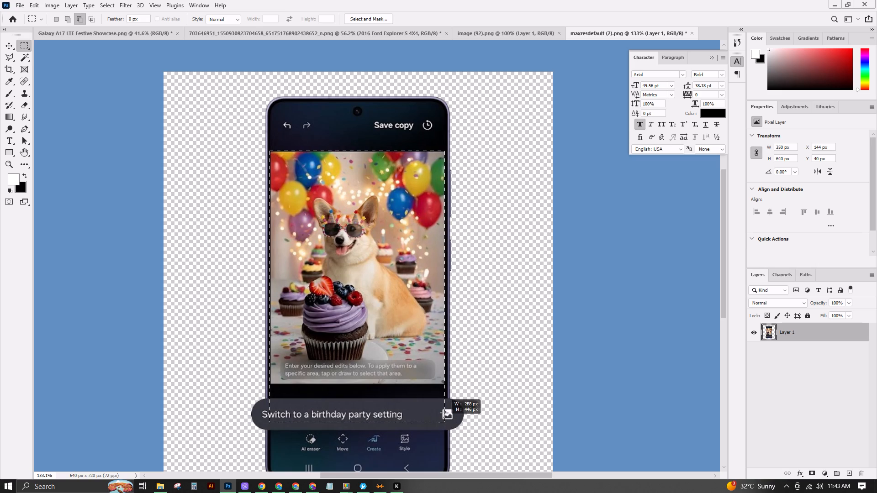
left_click_drag(444, 413, 444, 384)
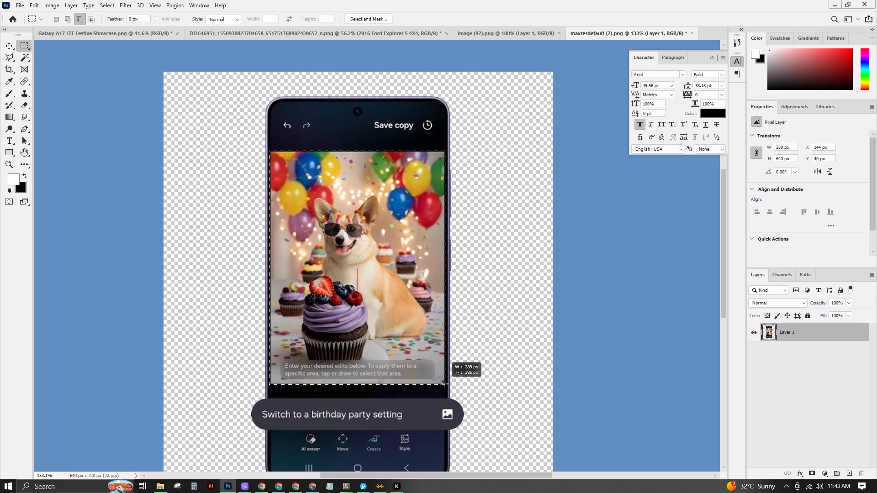
left_click_drag(444, 384, 444, 384)
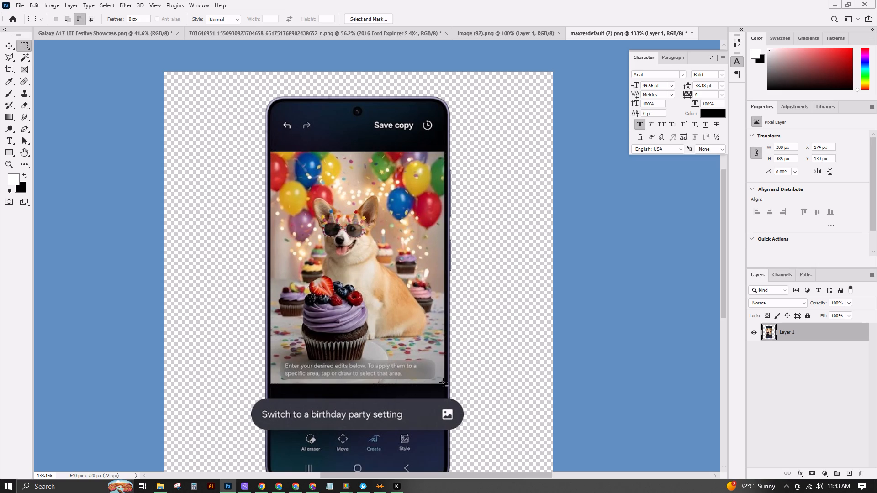
right_click(412, 255)
left_click(470, 315)
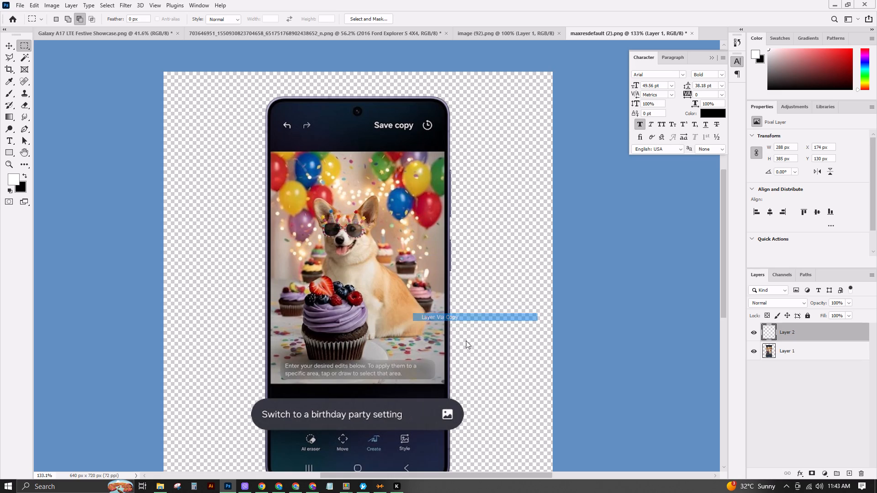
left_click(9, 44)
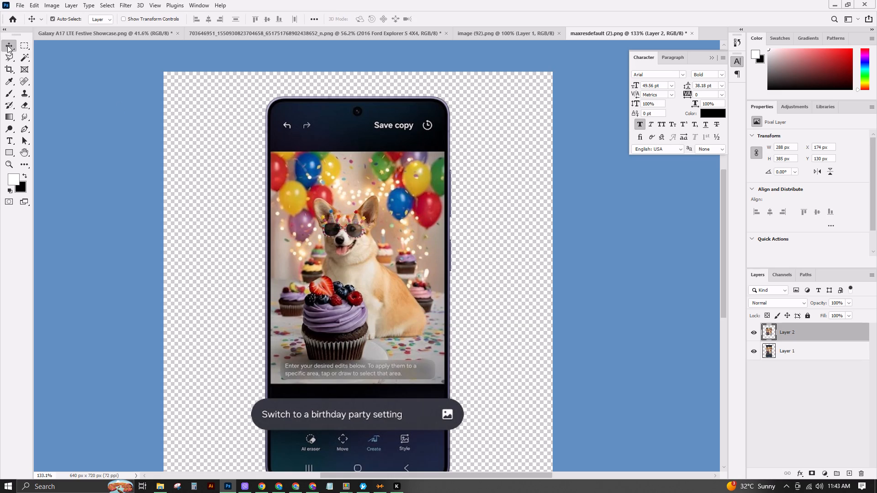
scroll(492, 315, "down", 3)
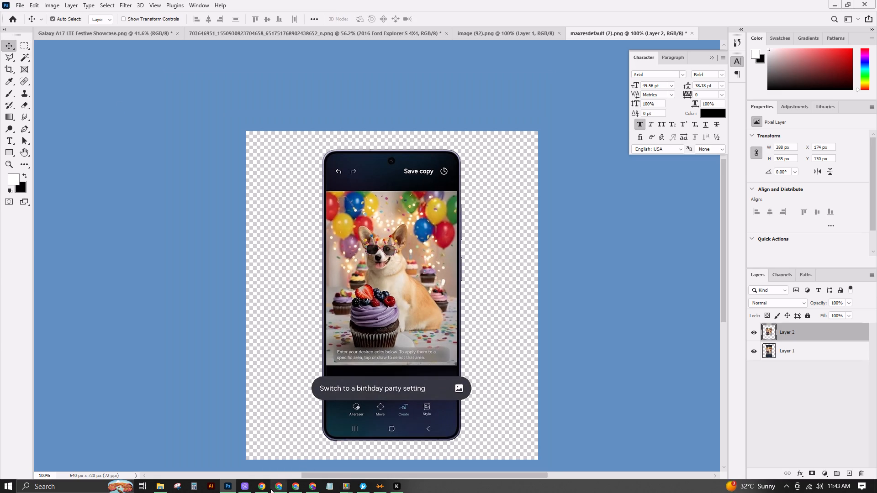
Look through the open Chrome windows and bring up the one showing the managed Facebook Pages.
left_click(274, 491)
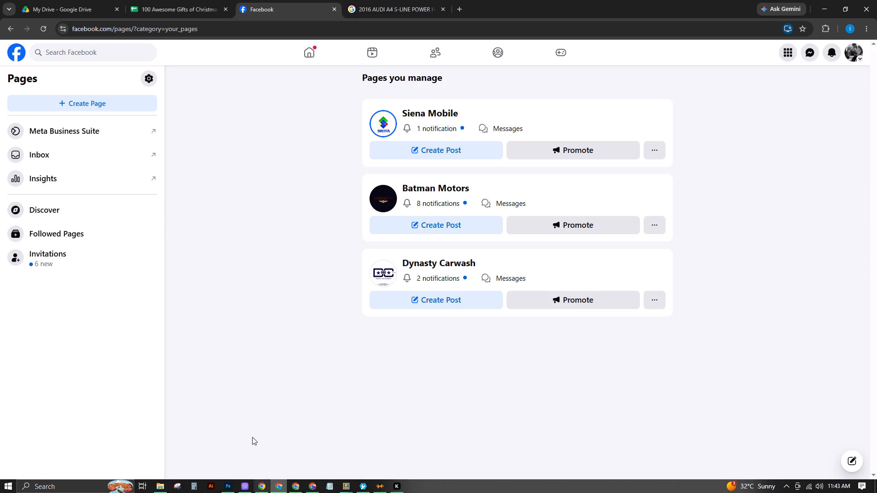
left_click(296, 489)
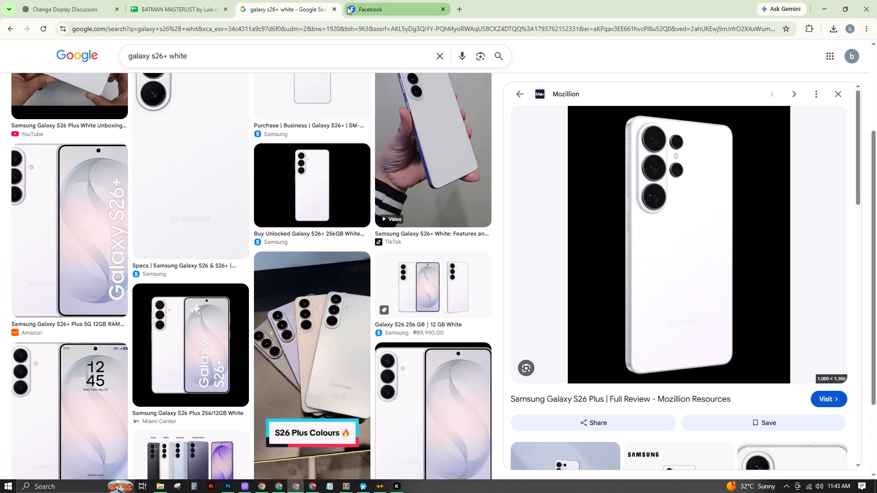
left_click(265, 486)
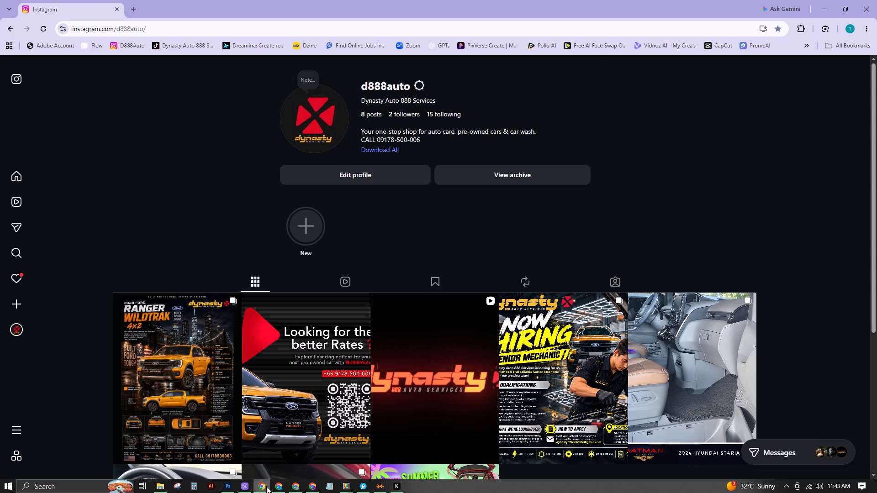
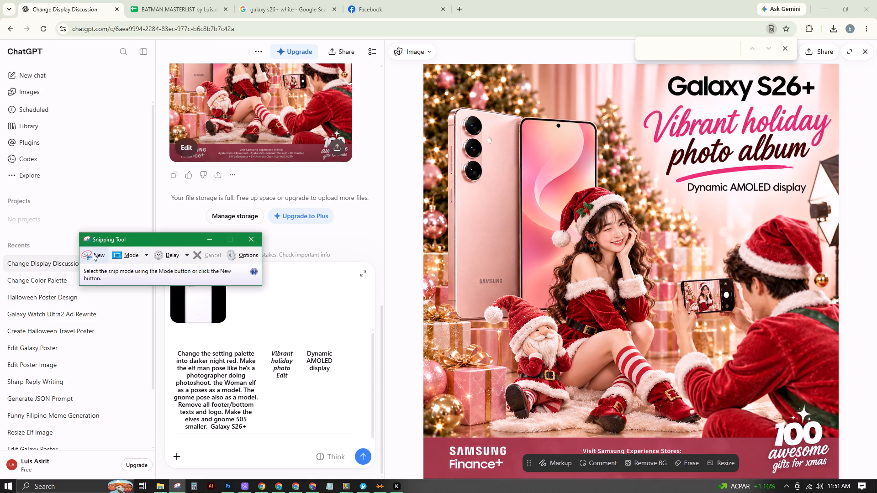
left_click(93, 253)
left_click_drag(481, 175, 582, 238)
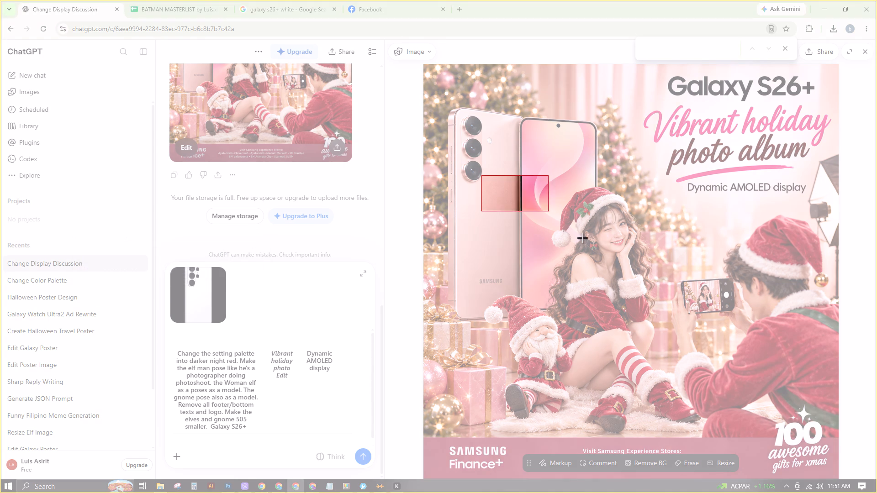
left_click_drag(582, 238, 671, 404)
left_click(444, 108)
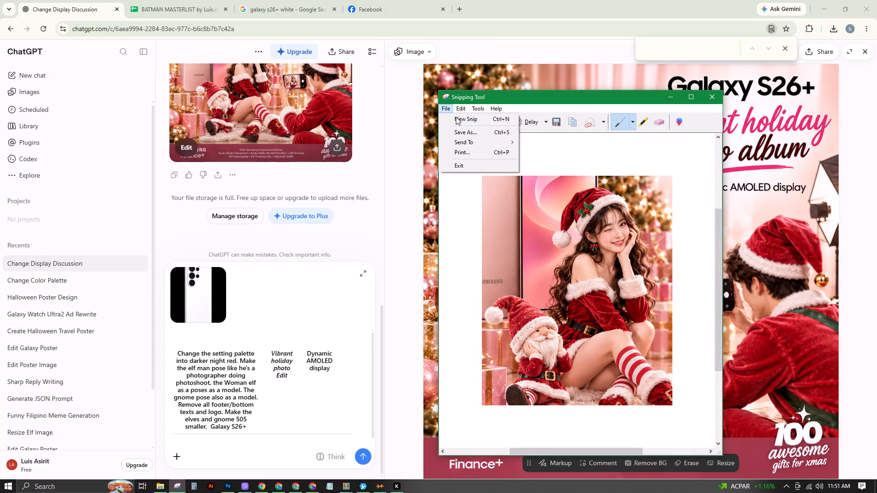
left_click(460, 119)
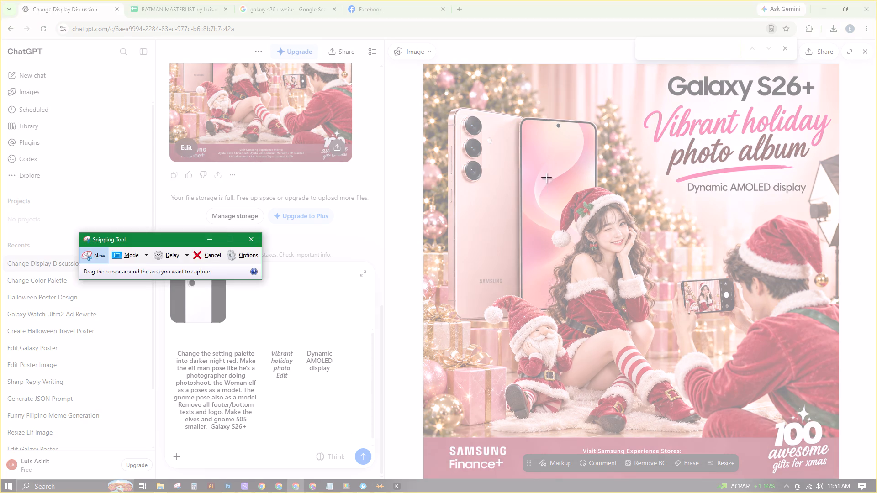
Snip the seated woman elf from the enlarged poster and save the capture in Downloads as fddggdgd.
left_click_drag(543, 176, 666, 377)
left_click(509, 109)
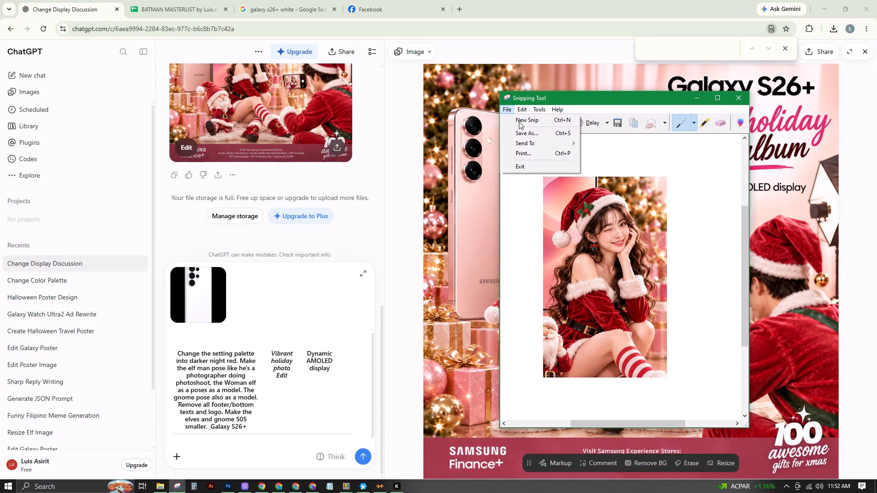
left_click(531, 131)
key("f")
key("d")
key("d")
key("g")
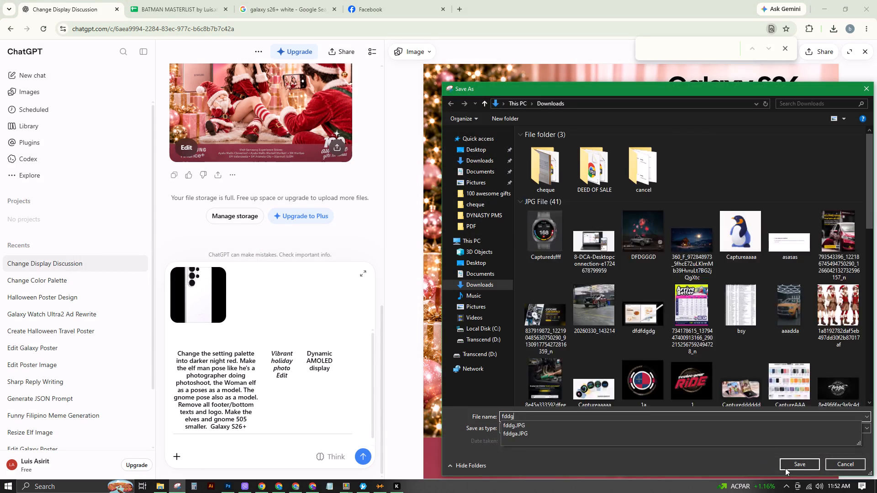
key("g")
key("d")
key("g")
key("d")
left_click(791, 466)
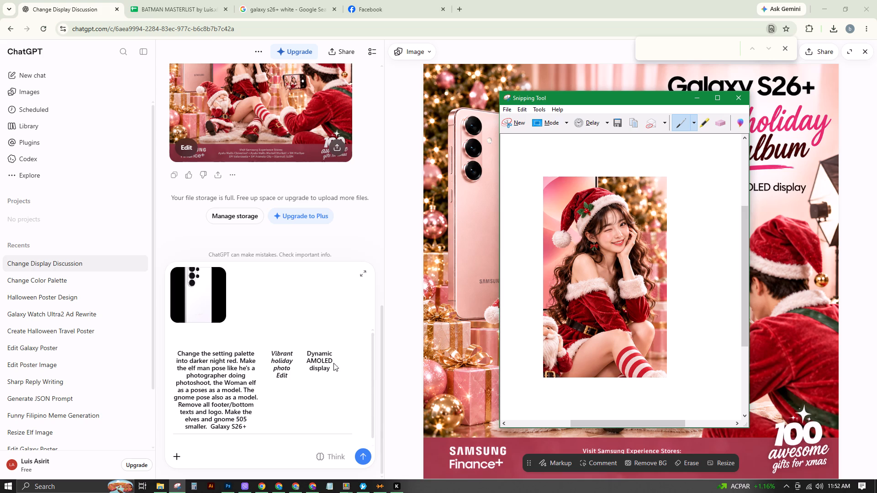
Switch to Photoshop, where the phone cutout document is open.
left_click(280, 489)
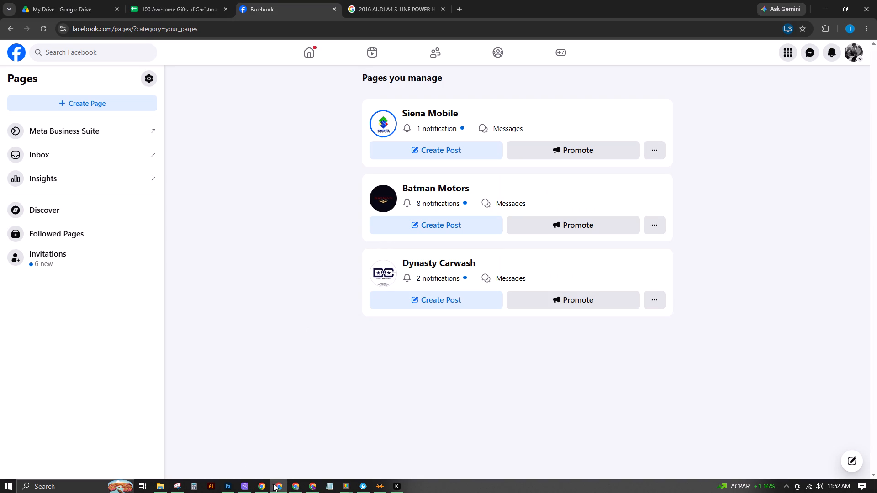
left_click(257, 487)
left_click(224, 487)
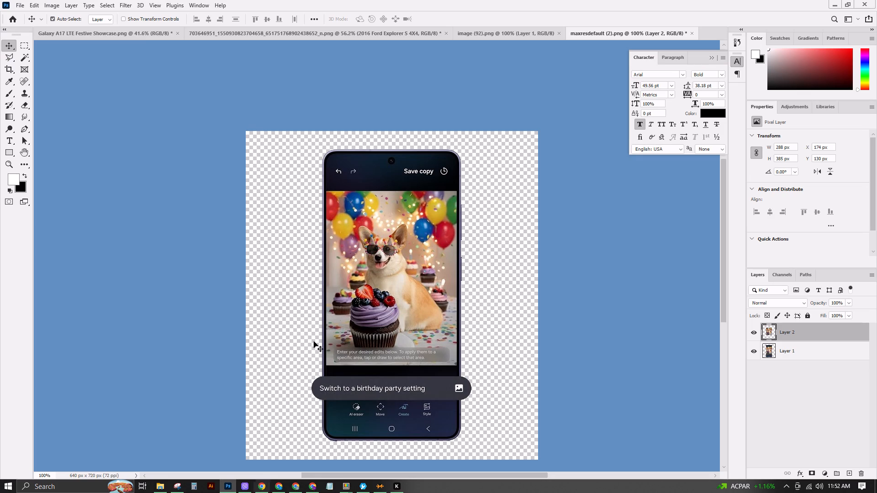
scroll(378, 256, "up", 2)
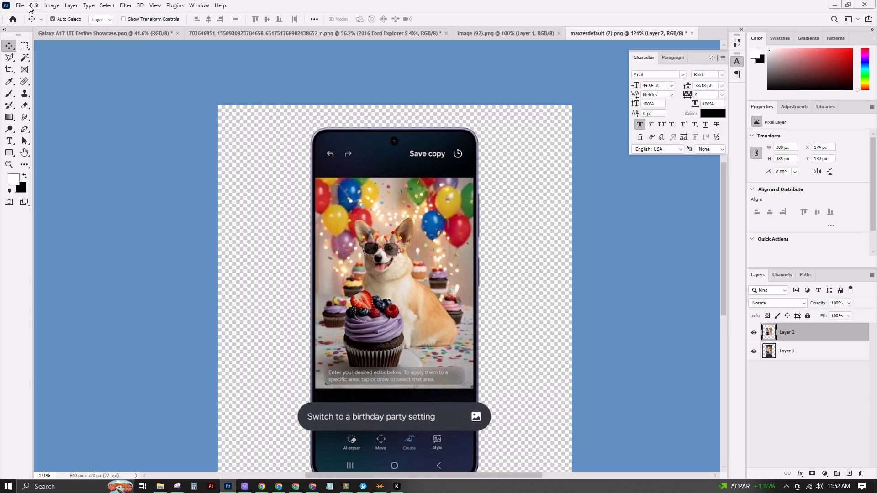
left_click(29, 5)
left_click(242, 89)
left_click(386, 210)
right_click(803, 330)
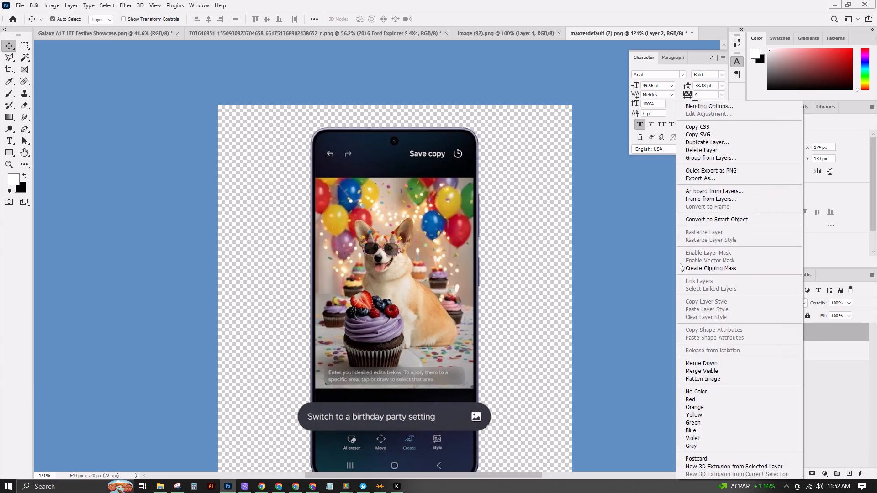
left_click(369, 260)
Open the saved woman elf capture, fddggdgd.JPG, from the Downloads folder as a new document.
left_click(16, 6)
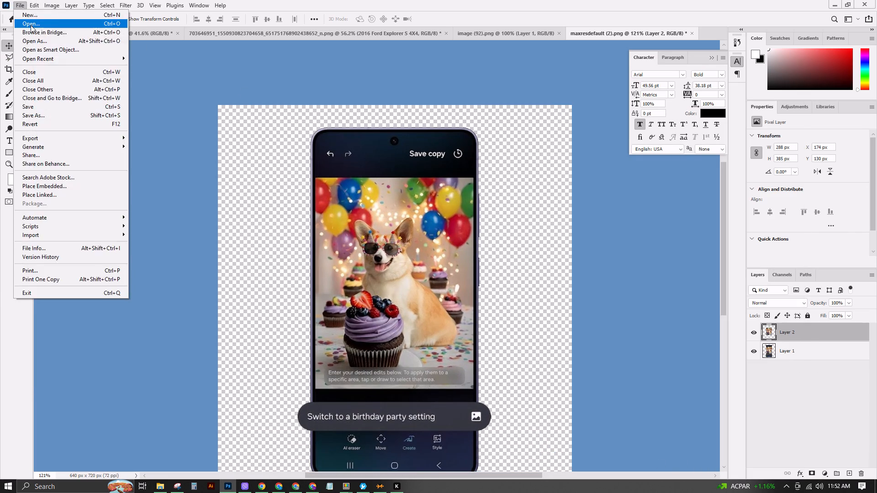
left_click(31, 25)
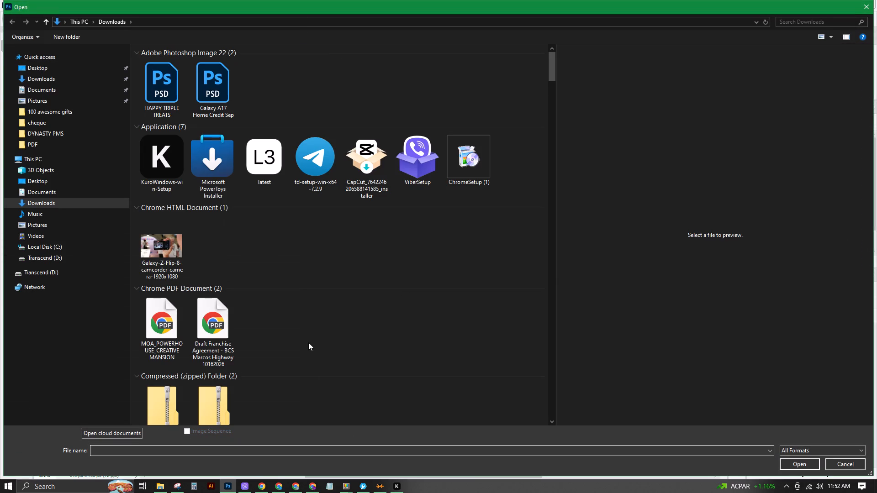
left_click(42, 79)
left_click_drag(552, 75, 553, 87)
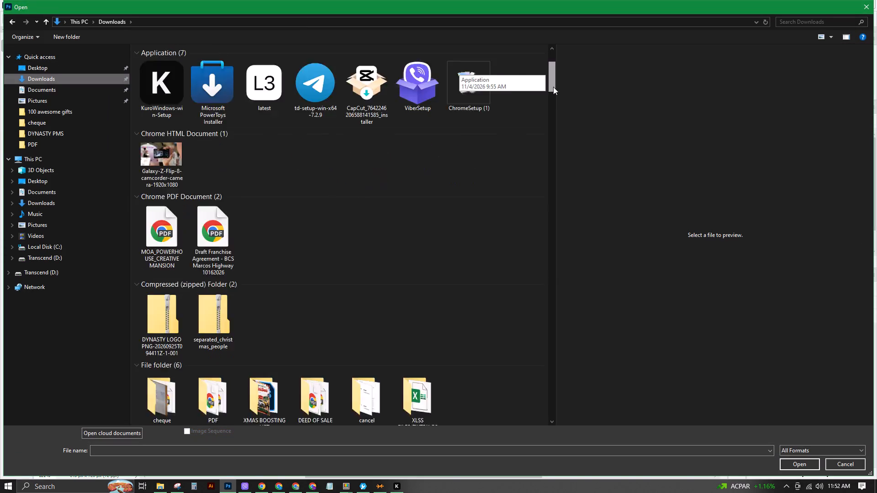
left_click_drag(553, 87, 549, 193)
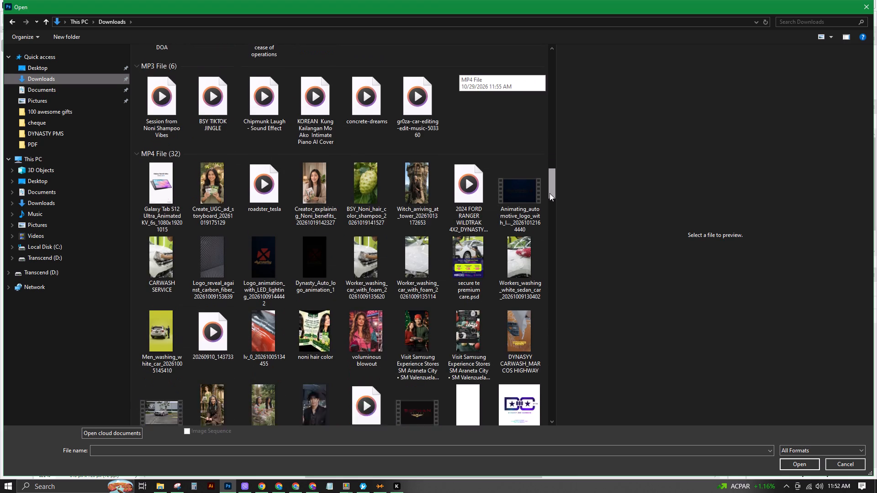
left_click_drag(549, 193, 545, 213)
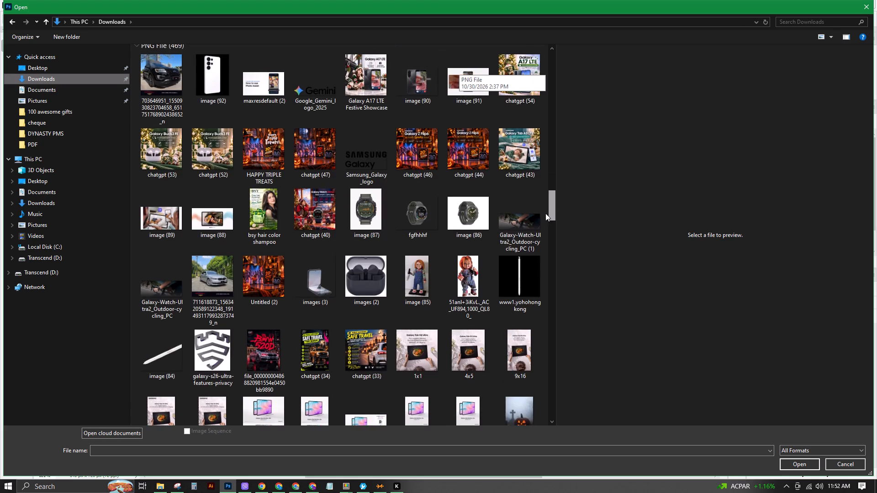
left_click_drag(545, 213, 545, 207)
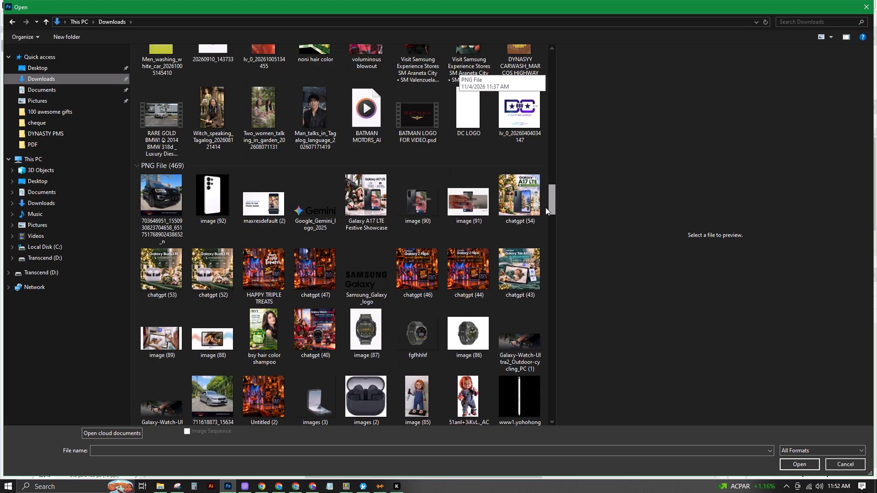
left_click_drag(545, 207, 549, 153)
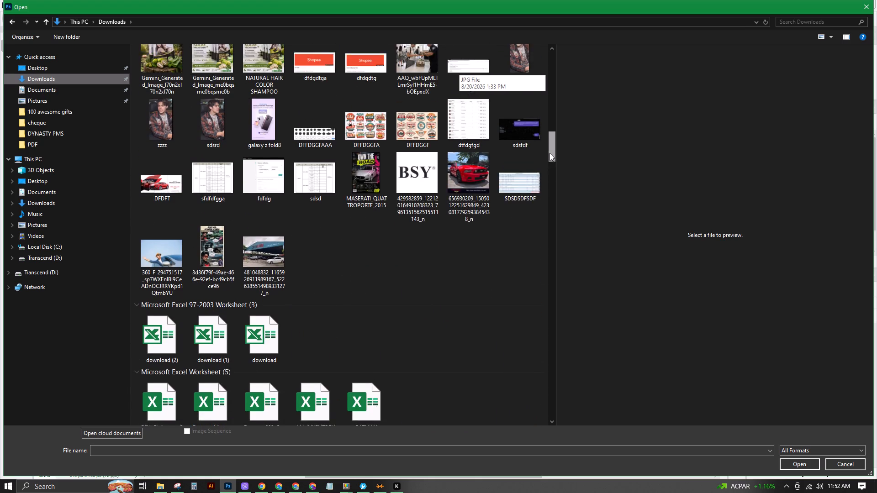
left_click_drag(549, 153, 555, 121)
left_click(174, 170)
left_click(784, 458)
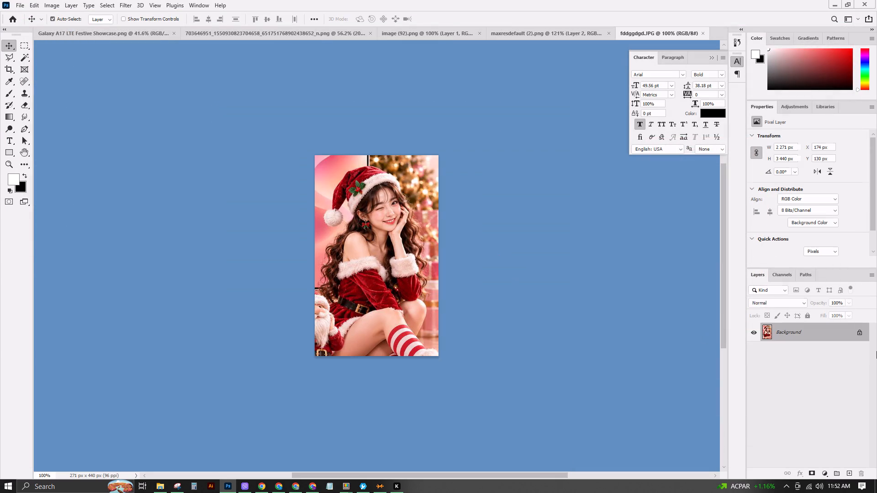
In Photoshop, unlock the background of fddggdgd.JPG and move the woman elf picture into the maxresdefault (2).png document.
left_click(861, 330)
left_click_drag(403, 198, 551, 35)
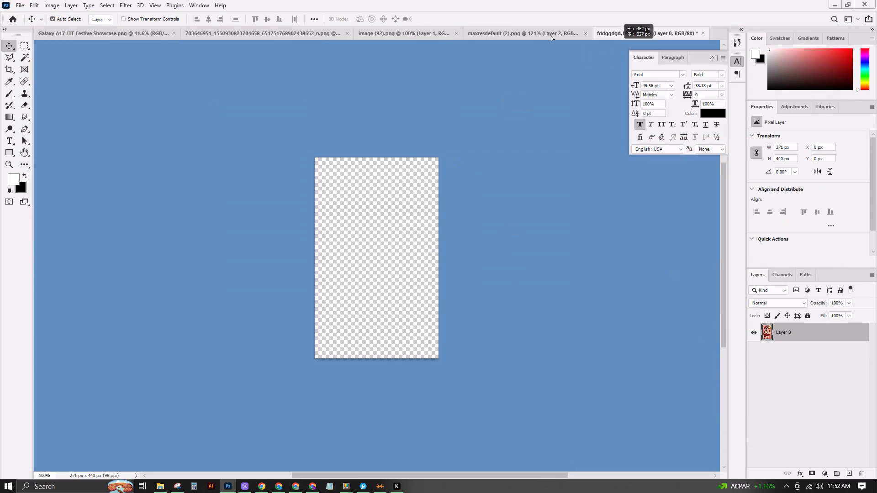
left_click_drag(551, 35, 393, 220)
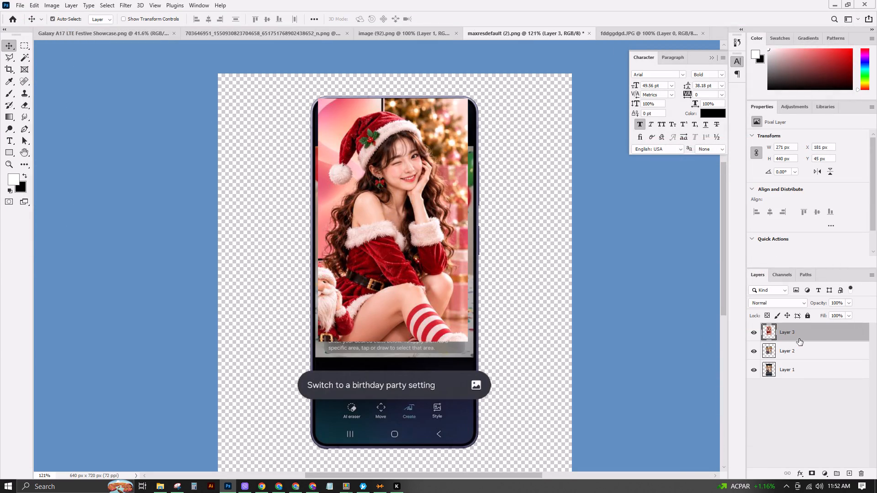
Clip the woman elf layer to the phone's photo layer, Layer 2, with a clipping mask.
right_click(798, 336)
left_click(708, 266)
Scale the woman elf picture to about 115.5% and position it to fill the phone's photo area, comparing with its layer hidden.
left_click_drag(410, 231, 401, 266, "ctrl")
key("ctrl+t")
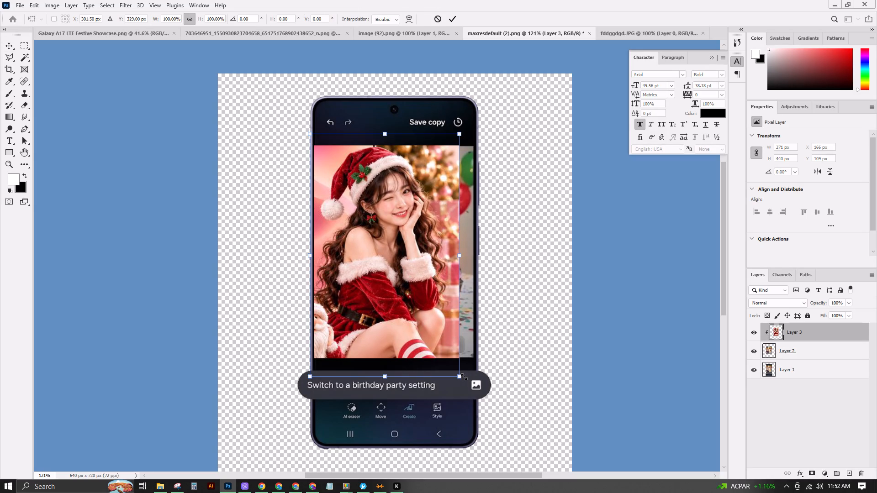
left_click_drag(461, 373, 484, 393)
left_click_drag(447, 315, 448, 309, "ctrl")
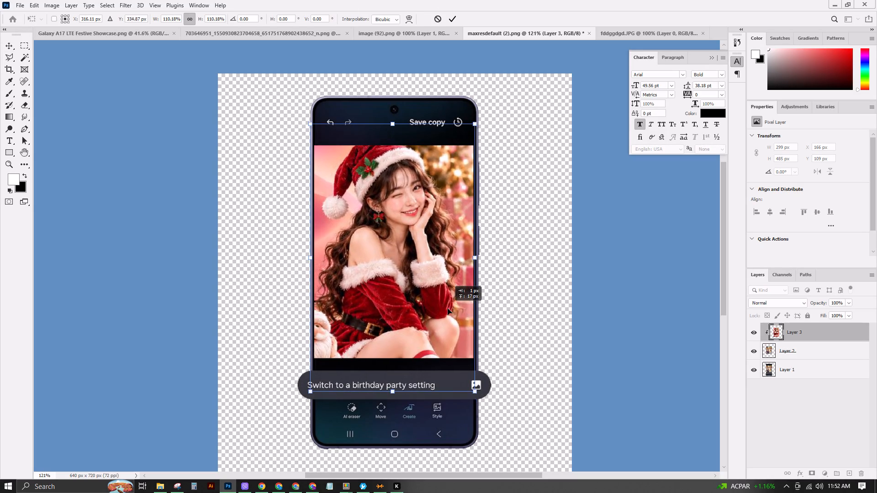
left_click_drag(448, 309, 438, 319, "ctrl")
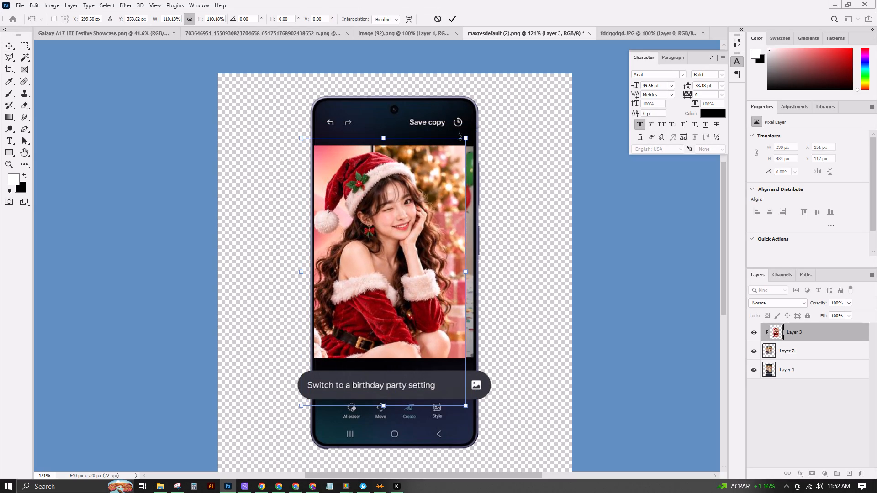
left_click_drag(466, 140, 485, 134)
left_click_drag(429, 212, 429, 219)
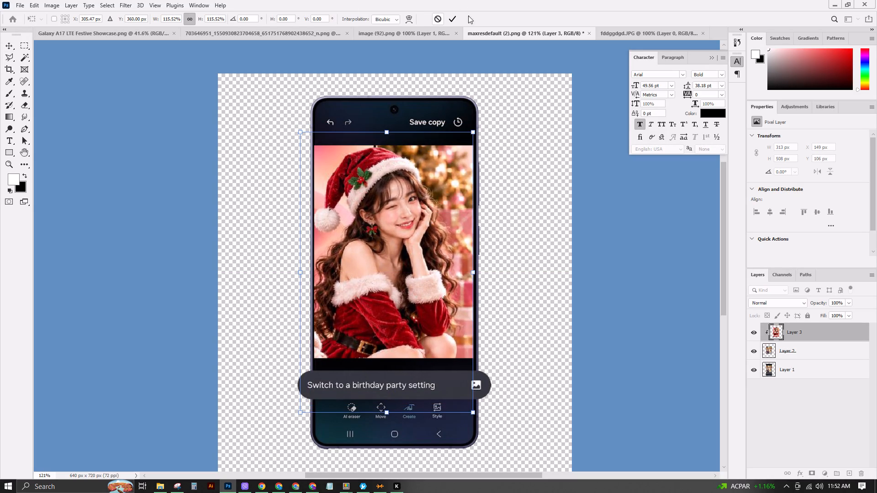
left_click(451, 20)
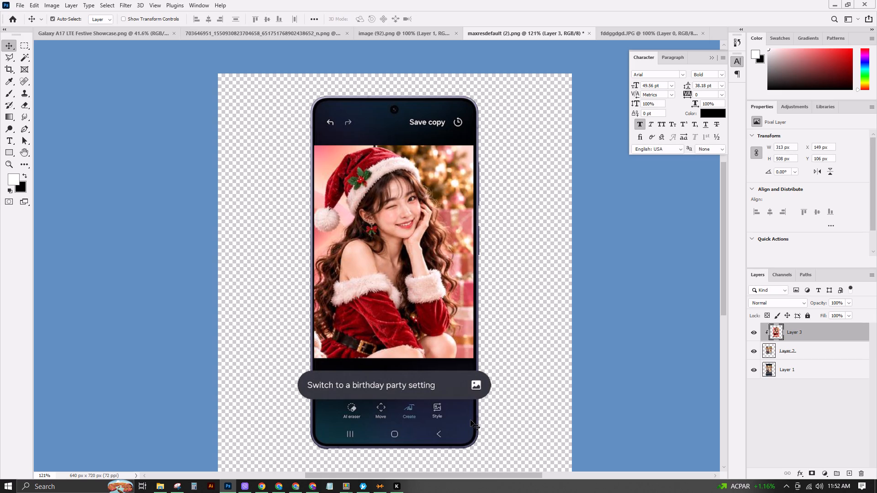
left_click(757, 334)
left_click(757, 334)
Select the woman in the phone's photo, Layer 3, with a rectangular Object Selection.
left_click_drag(26, 57, 64, 59)
left_click_drag(309, 142, 320, 152)
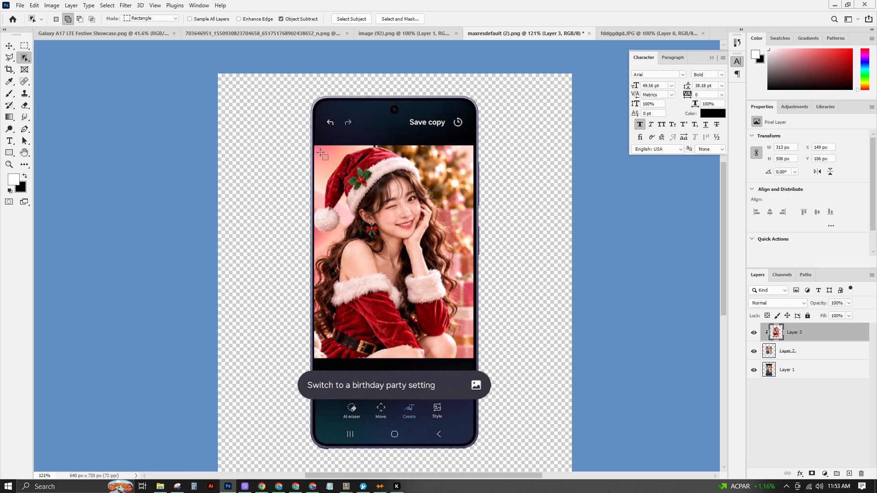
left_click_drag(320, 152, 463, 379)
Add the Santa hat's white pompom and drooping tip to the selection with the Polygonal Lasso.
scroll(348, 219, "up", 4)
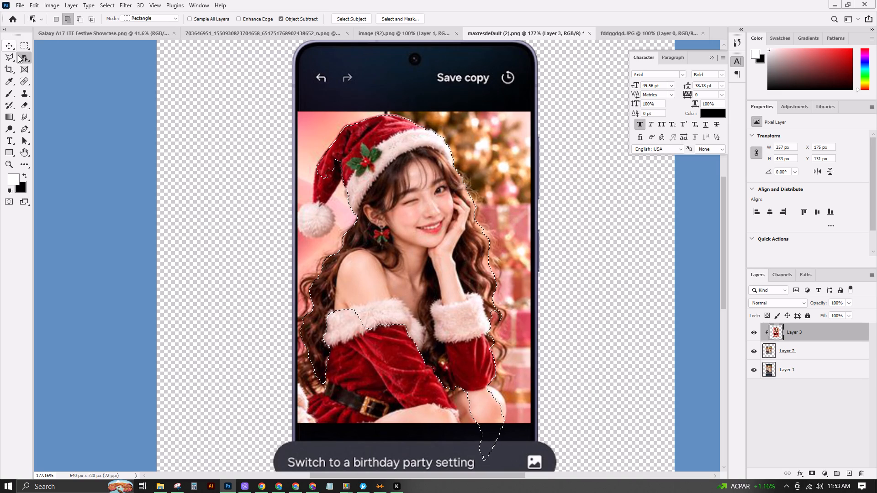
left_click_drag(10, 58, 47, 64)
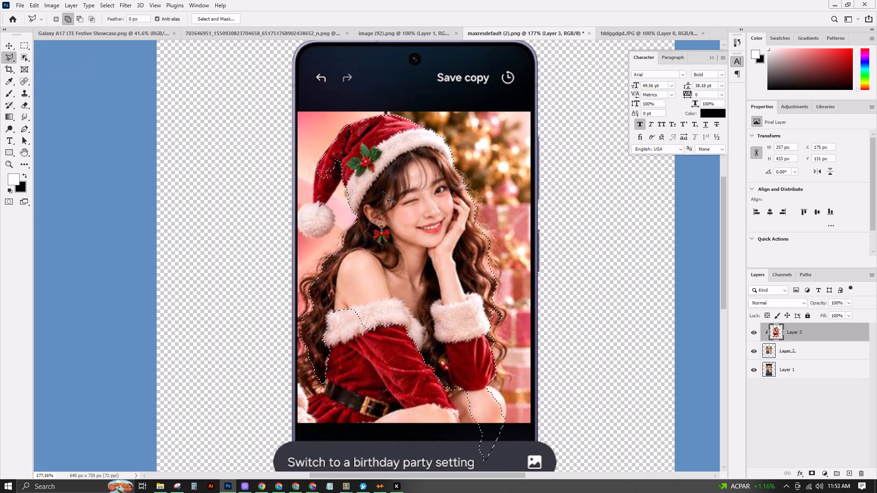
left_click(348, 169)
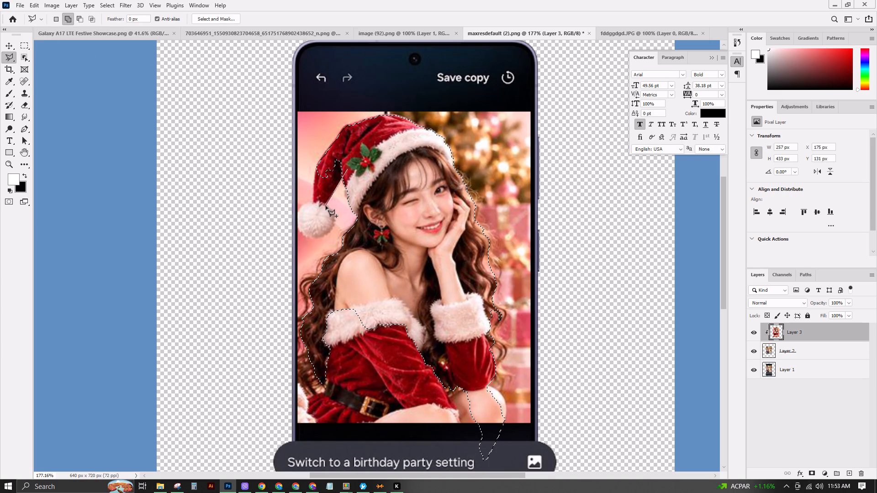
left_click(326, 206)
left_click(333, 216)
left_click(333, 226)
left_click(330, 232)
left_click(320, 236)
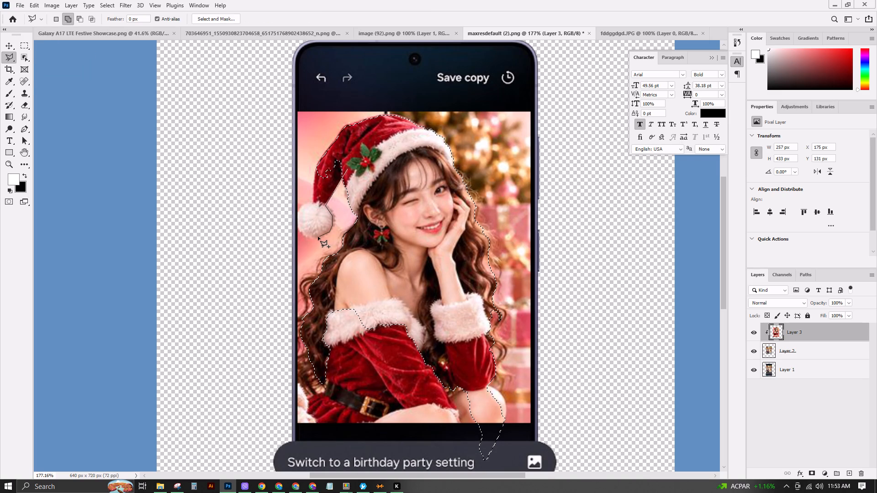
left_click(307, 236)
left_click(298, 228)
left_click(298, 212)
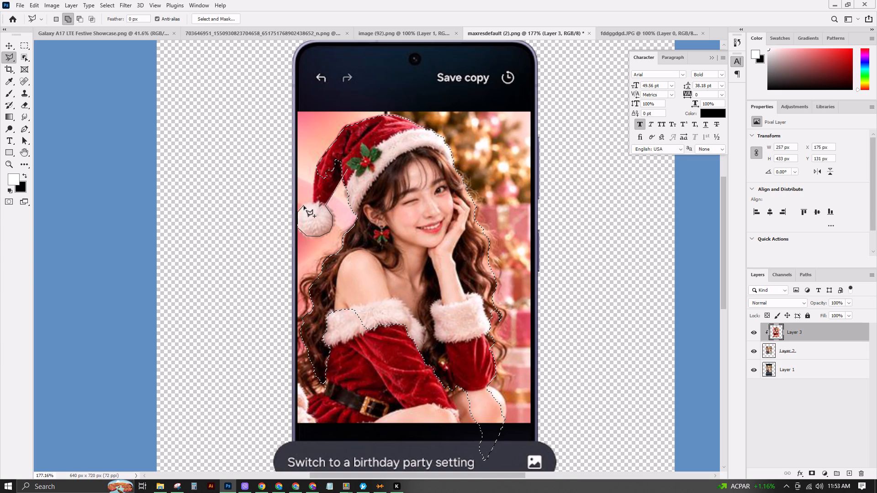
left_click(304, 206)
left_click(316, 200)
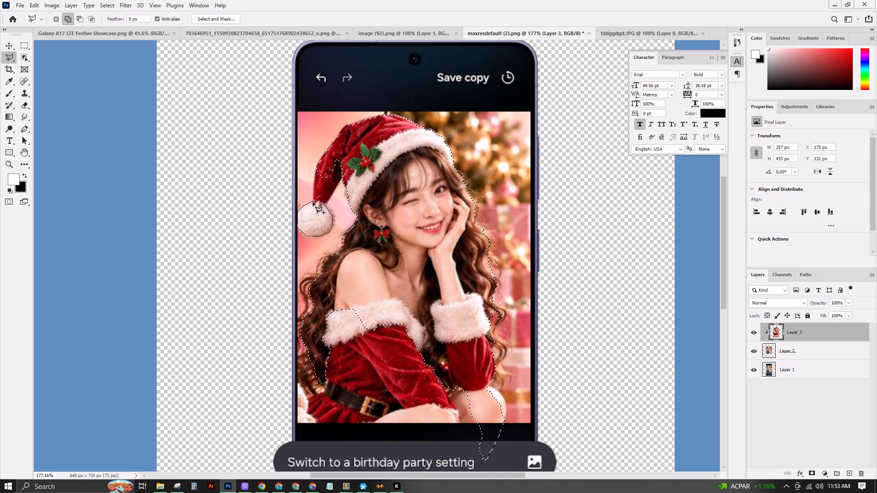
left_click(313, 202)
left_click(316, 173)
left_click(317, 164)
left_click(344, 151)
left_click(347, 150)
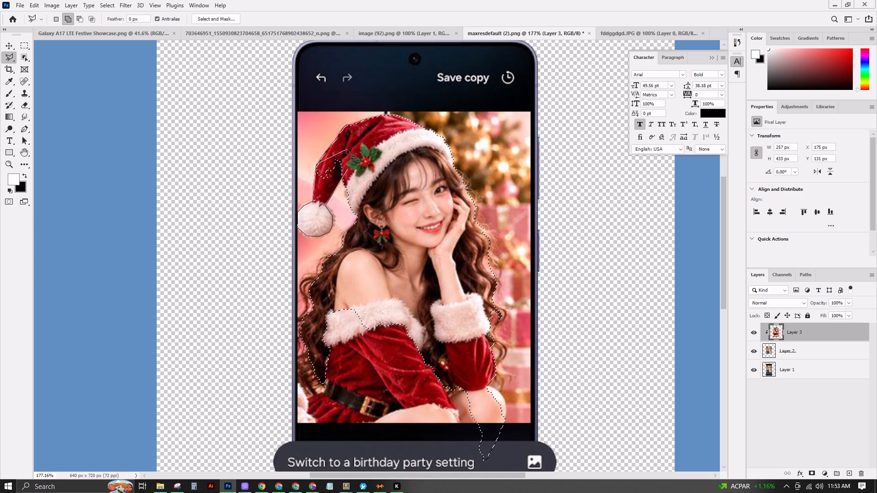
left_click(347, 150)
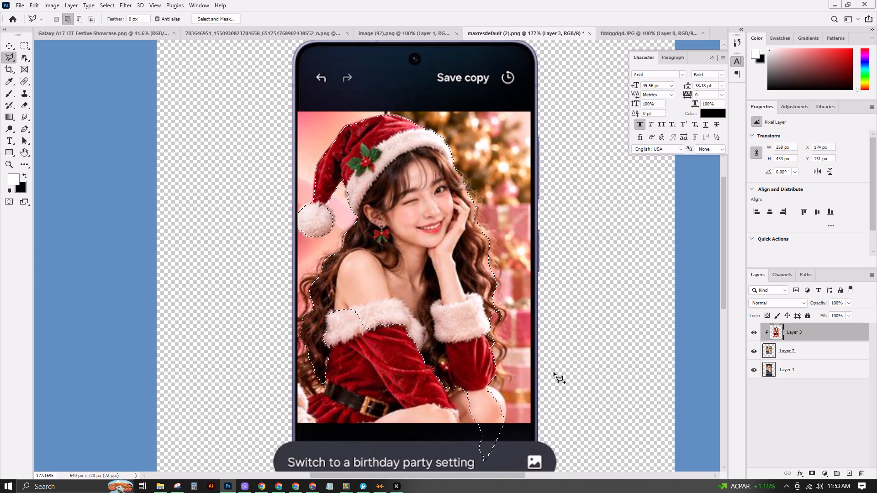
Add the woman's knees, belt, lower dress and the hair beside her sleeve to the selection with the Polygonal Lasso.
left_click(471, 365)
left_click(492, 387)
left_click(502, 394)
left_click(506, 402)
left_click(508, 411)
left_click(503, 425)
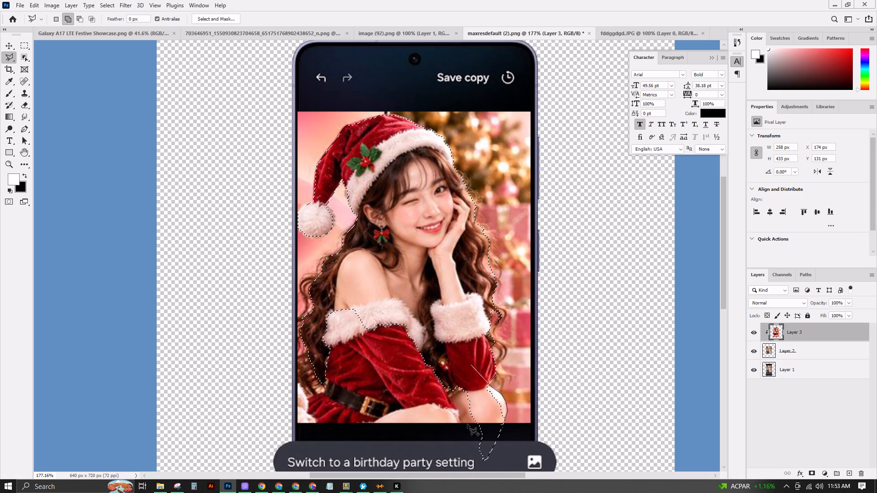
left_click(301, 435)
left_click(282, 424)
left_click(284, 387)
left_click(290, 356)
left_click(312, 346)
left_click(323, 329)
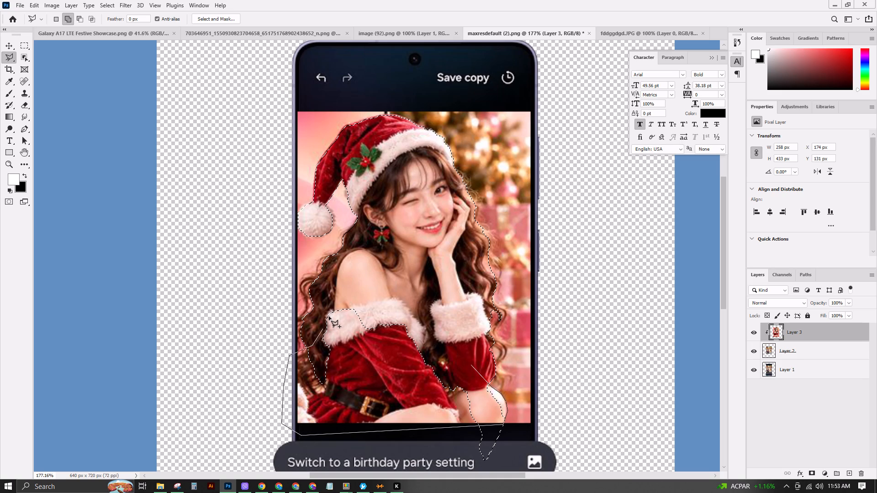
left_click(329, 315)
left_click(329, 312)
double_click(330, 309)
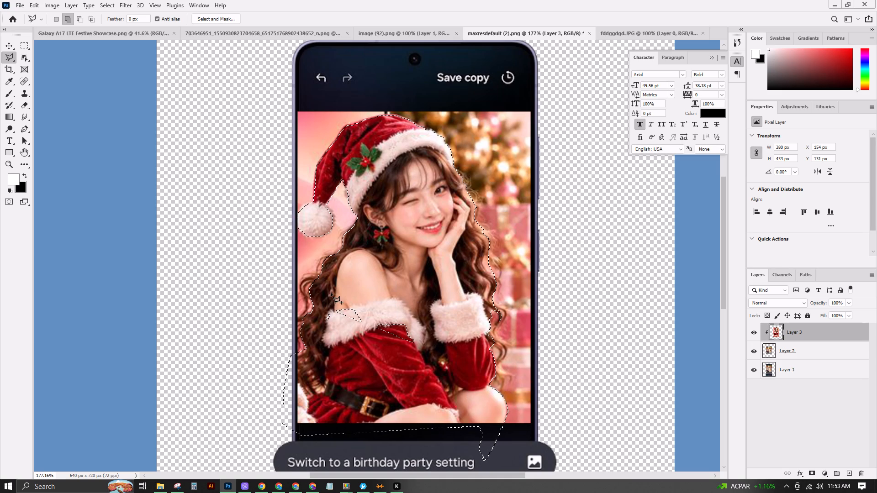
Add the missing patch across the fur collar and upper red sleeve to the selection.
left_click(331, 293)
left_click_drag(445, 320, 445, 331)
left_click_drag(431, 369, 425, 369)
left_click(312, 346)
left_click(325, 304)
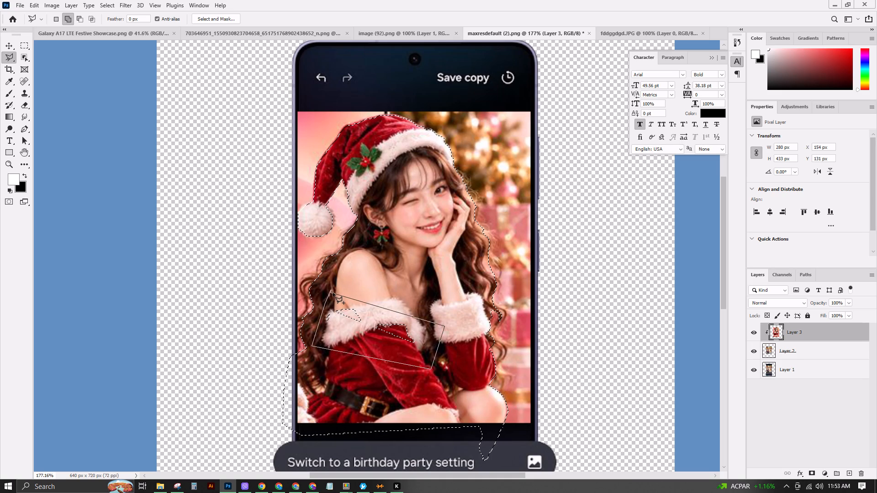
left_click(331, 291)
Invert the selection and cut the pink Christmas background out of Layer 3, leaving only the woman.
scroll(382, 321, "down", 4)
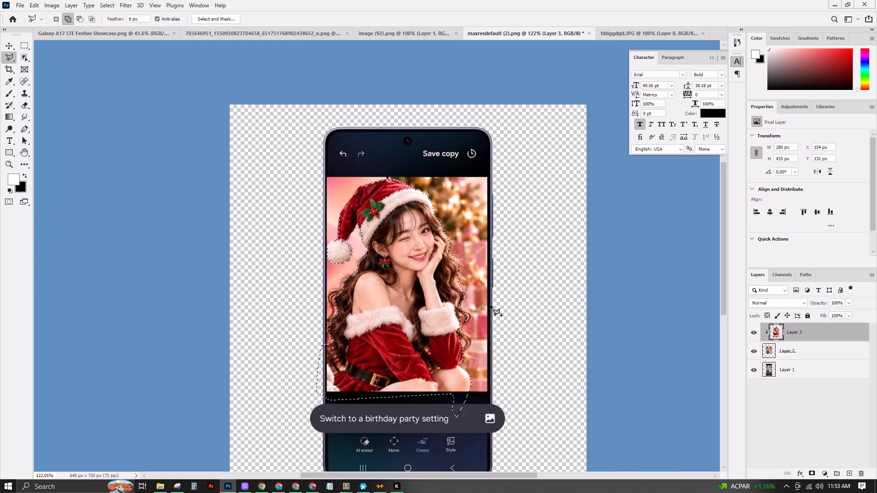
scroll(351, 273, "up", 5)
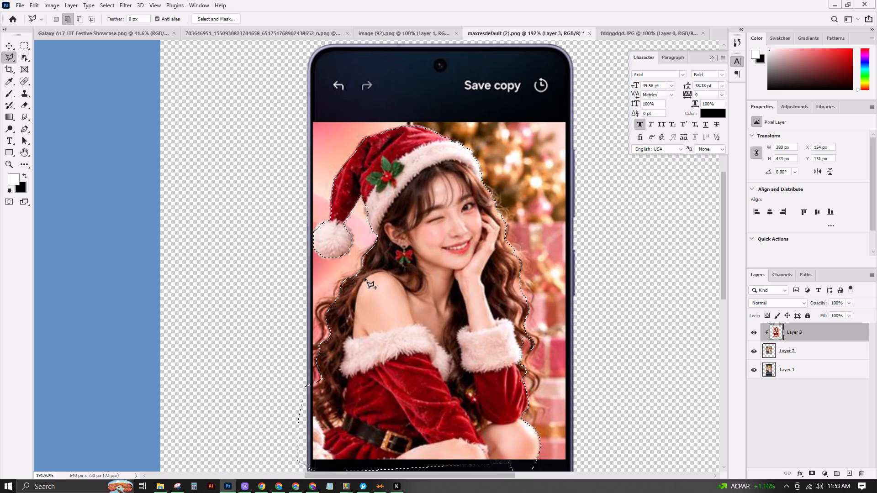
key("ctrl+shift+i")
key("ctrl+x")
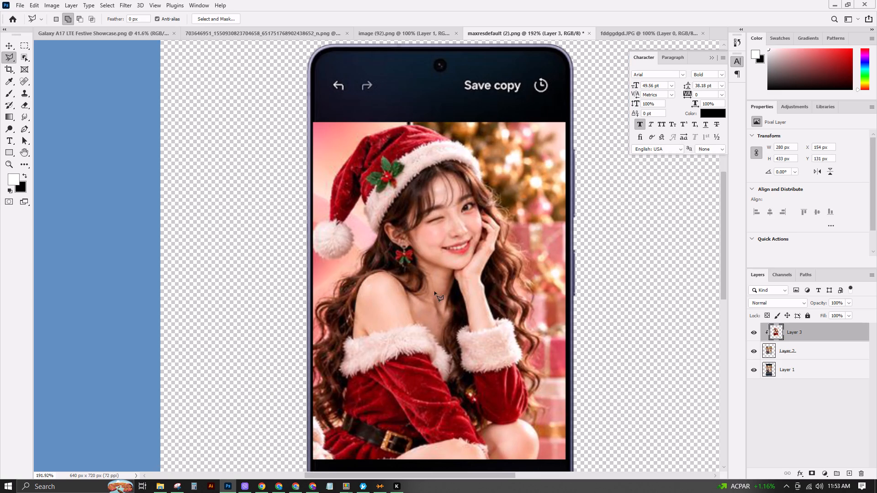
scroll(506, 328, "down", 3)
scroll(557, 343, "down", 4)
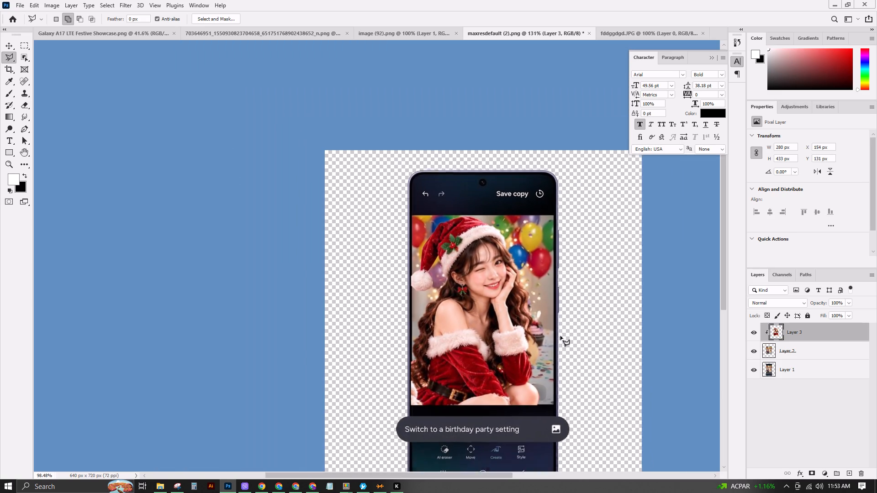
left_click(7, 45)
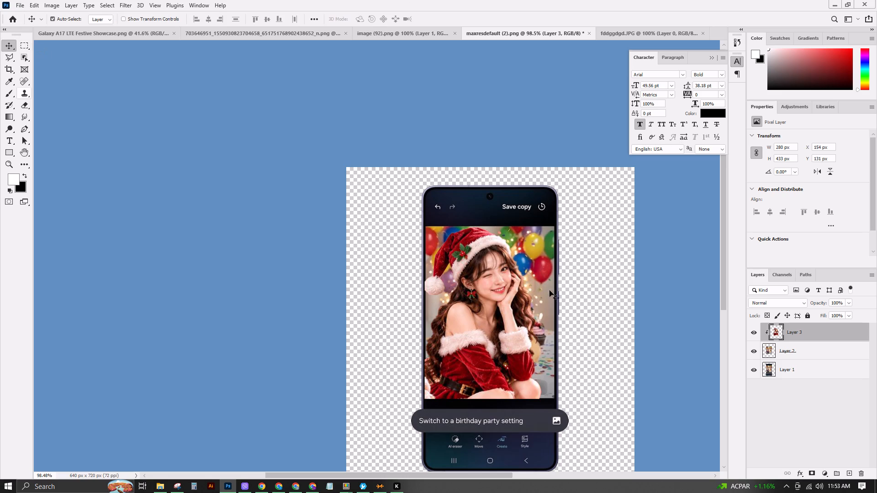
Quick-export the phone mockup as PNG to Downloads under the existing file name fddggdgd, replacing that file.
scroll(568, 298, "down", 4)
scroll(580, 306, "up", 2)
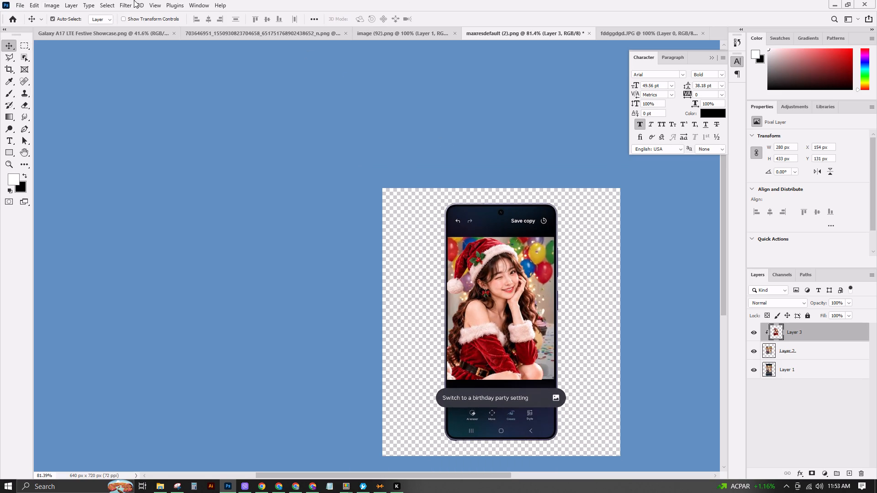
left_click(24, 3)
left_click(85, 135)
left_click(151, 136)
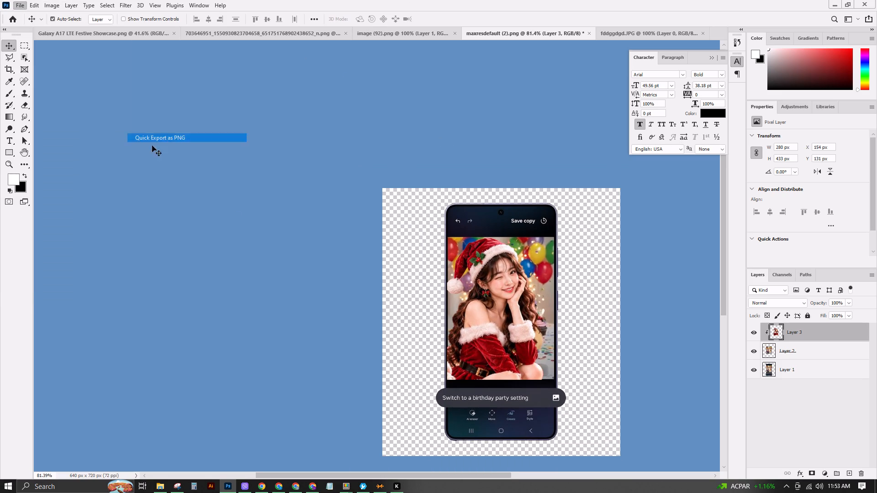
scroll(323, 391, "down", 1)
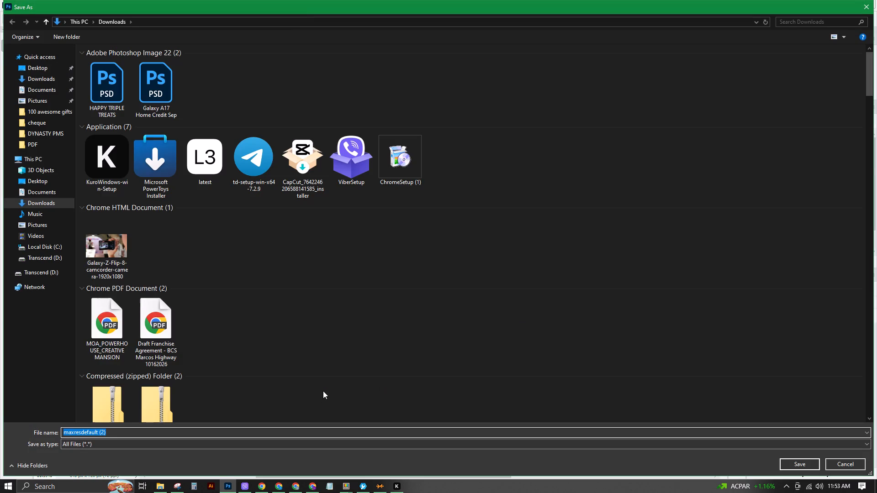
scroll(323, 391, "down", 1)
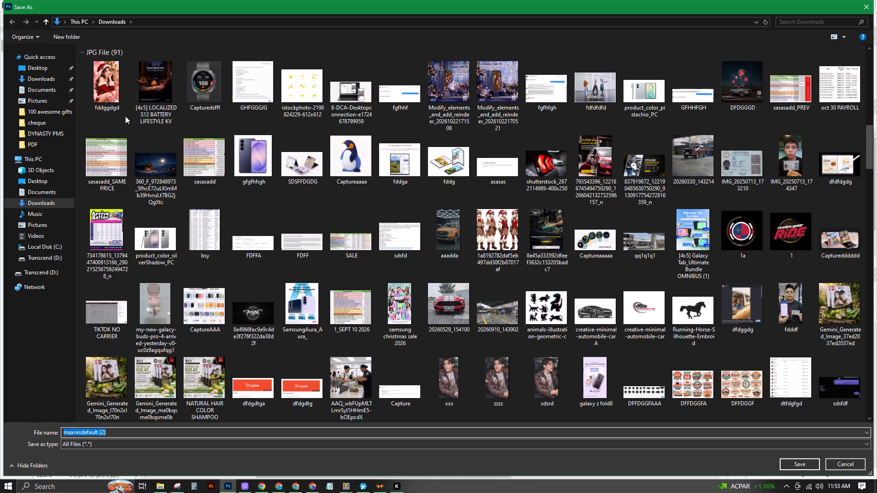
left_click(107, 89)
left_click(797, 465)
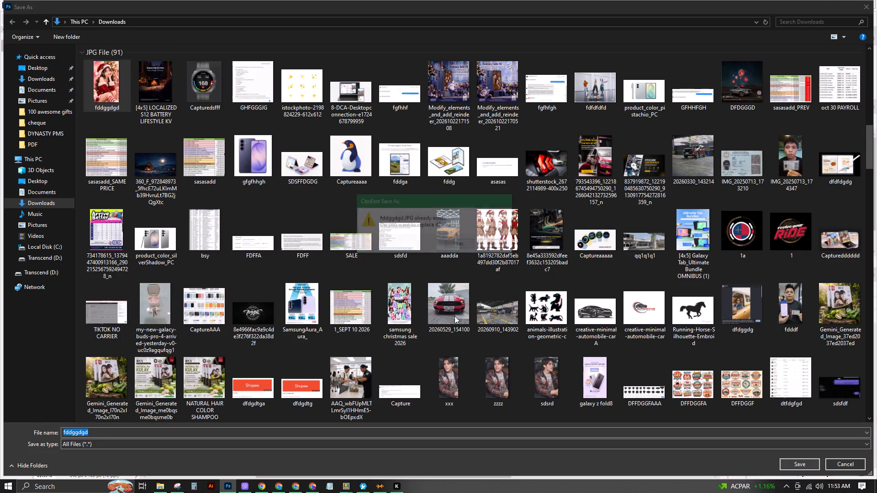
left_click(454, 249)
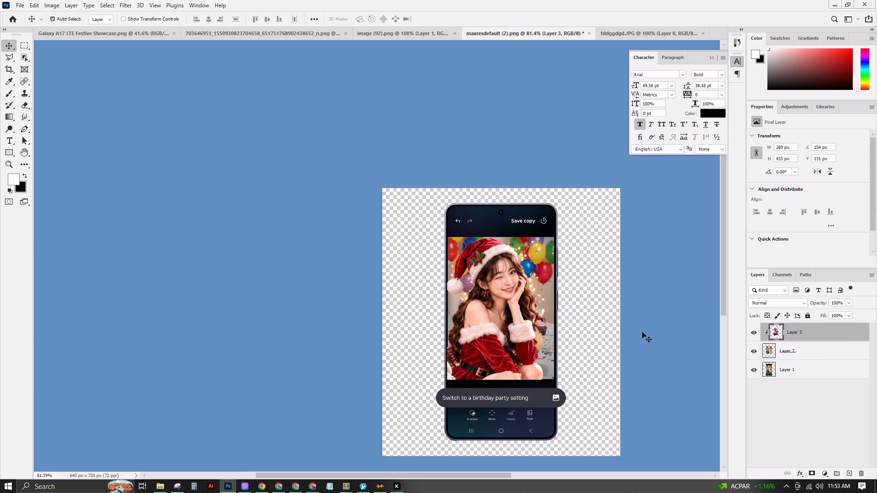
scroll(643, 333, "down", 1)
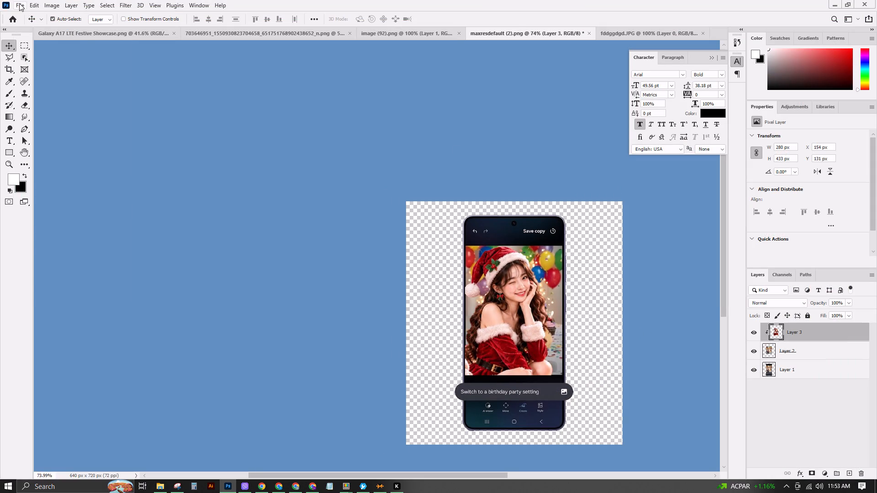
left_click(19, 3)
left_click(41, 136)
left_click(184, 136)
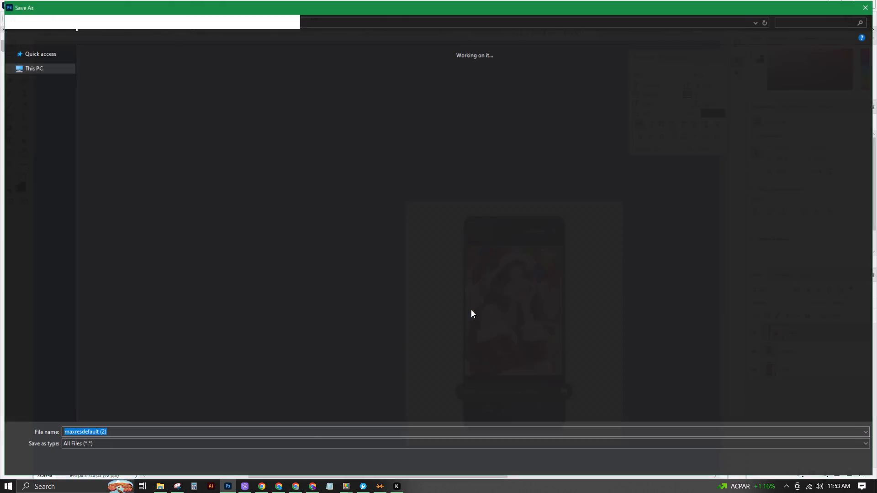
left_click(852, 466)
In image (92).png, select the black background around the white phone with the Magic Wand and cut it out.
left_click(402, 39)
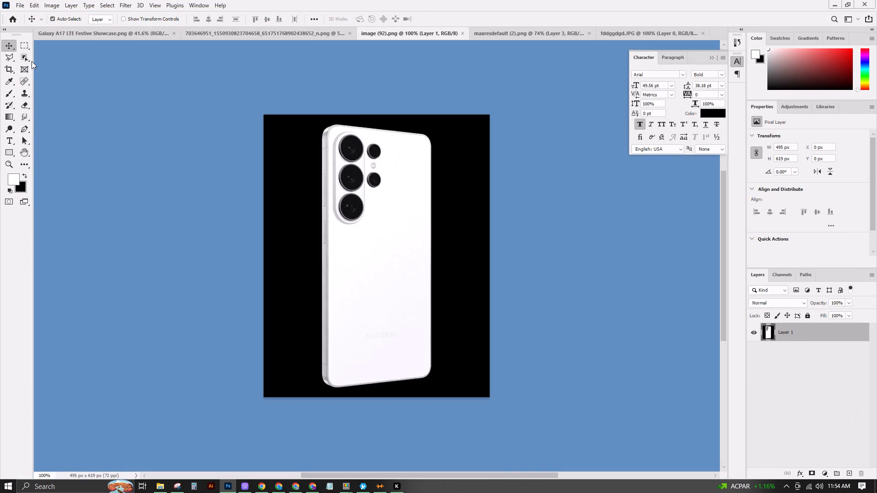
left_click(27, 59)
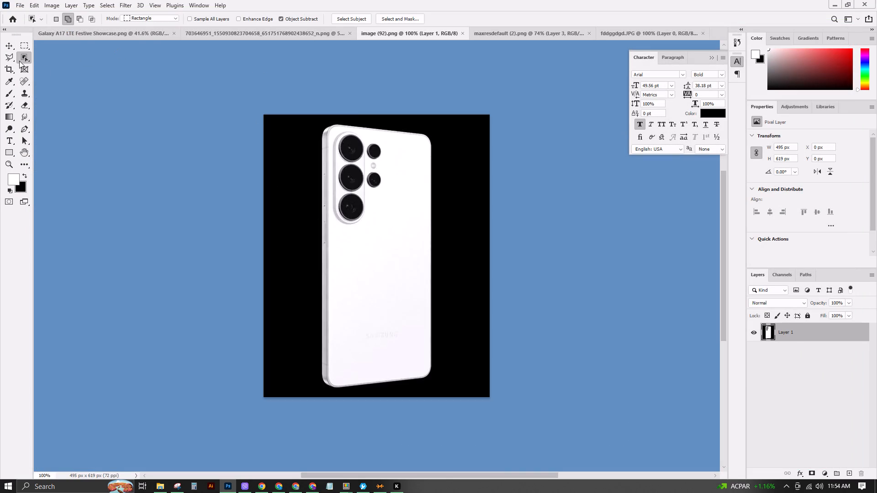
left_click_drag(19, 61, 79, 75)
left_click(290, 142)
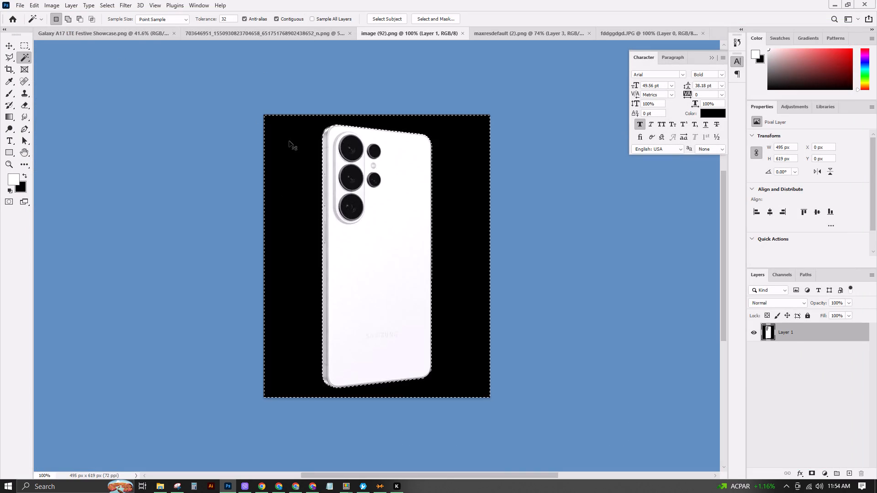
key("ctrl+x")
left_click(10, 42)
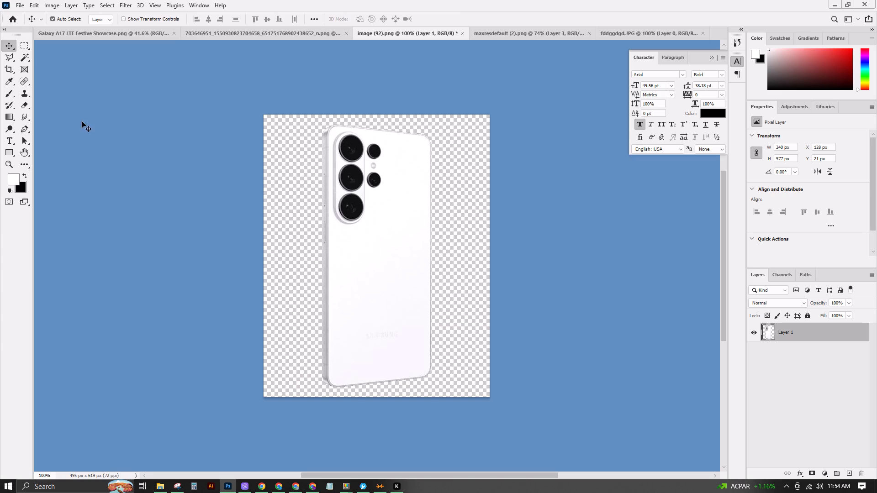
Move the white phone cutout into the maxresdefault (2).png document, over the left side of the phone mockup.
left_click_drag(383, 205, 556, 38)
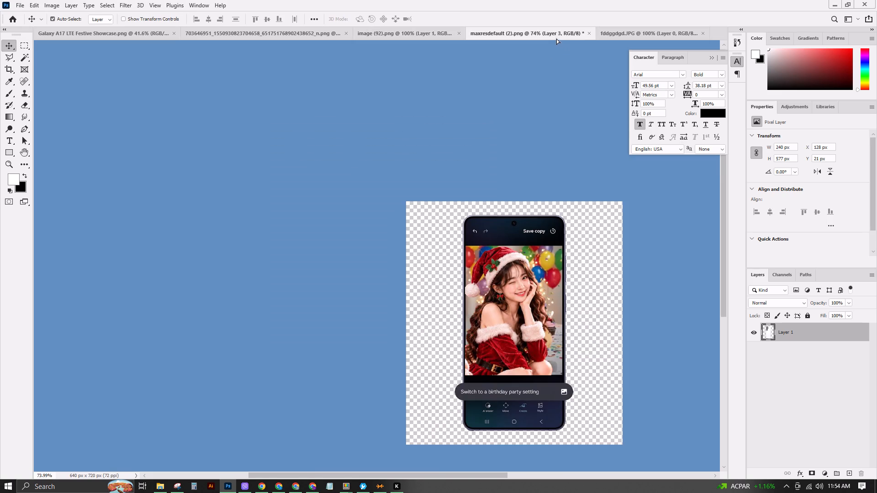
left_click_drag(556, 38, 428, 283)
scroll(491, 367, "down", 2)
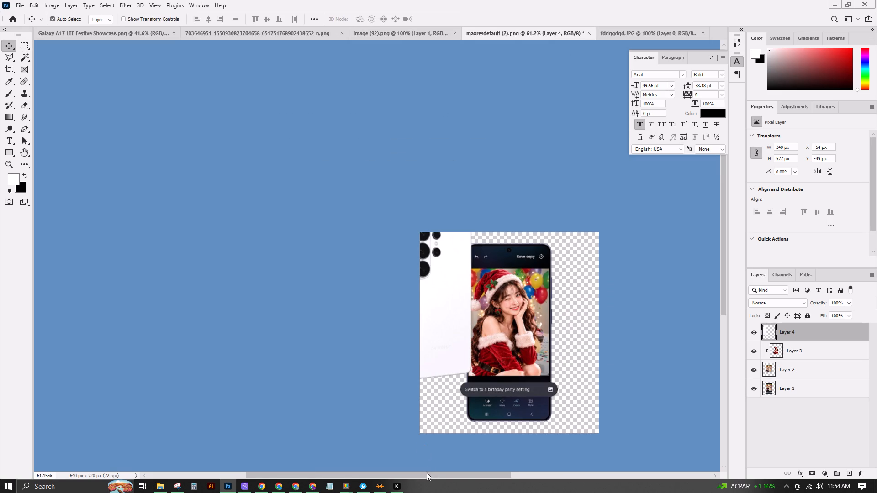
Enlarge the canvas with the Crop tool to about 985 × 846 px, leaving space around both phones.
left_click_drag(430, 475, 514, 478)
key("c")
left_click_drag(380, 237, 395, 229)
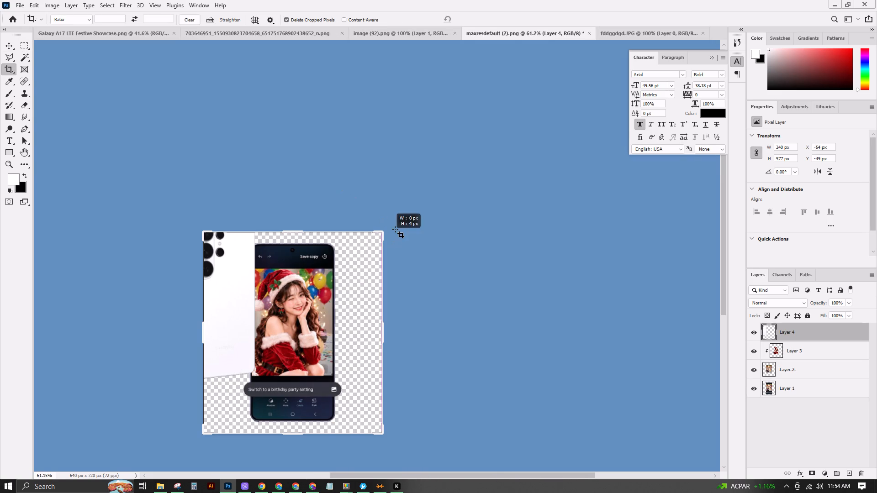
left_click_drag(395, 229, 397, 226)
left_click_drag(380, 235, 425, 184)
scroll(311, 338, "down", 3)
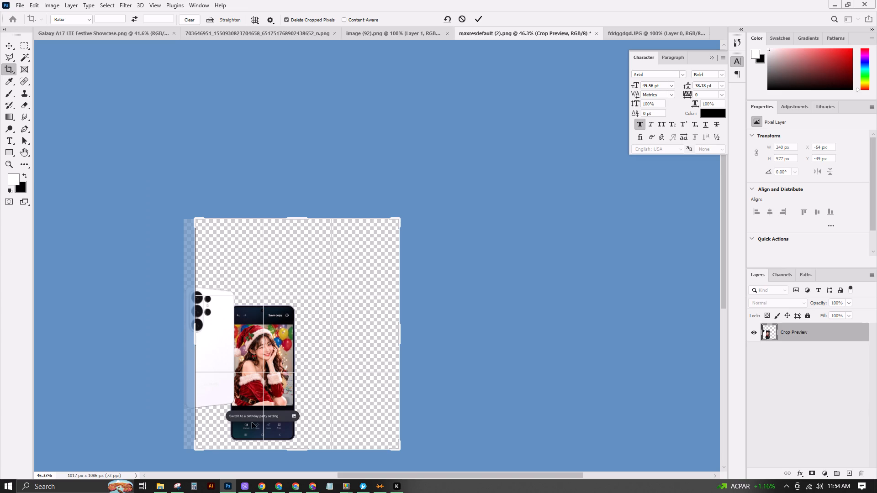
left_click_drag(197, 449, 168, 446)
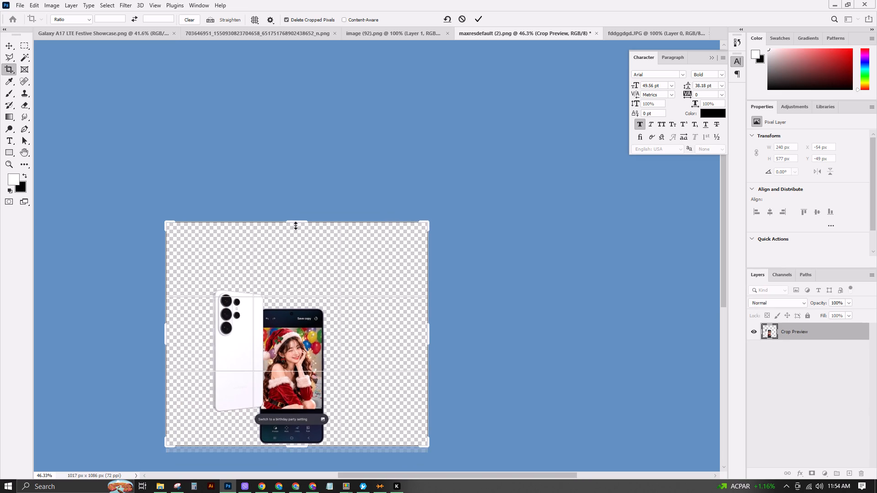
left_click_drag(297, 224, 296, 248)
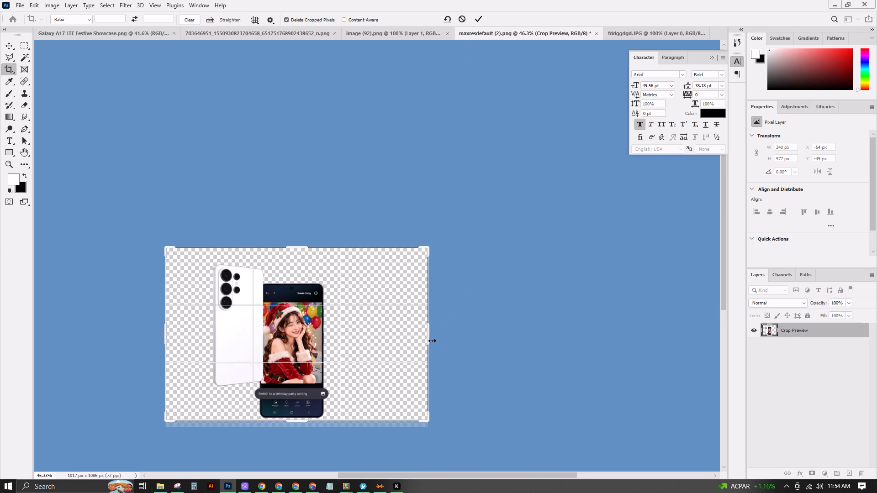
left_click_drag(430, 338, 403, 336)
left_click_drag(295, 422, 295, 426)
left_click(481, 19)
Move Layer 4, the white phone back, below Layer 1 in the layer order.
scroll(308, 406, "up", 3)
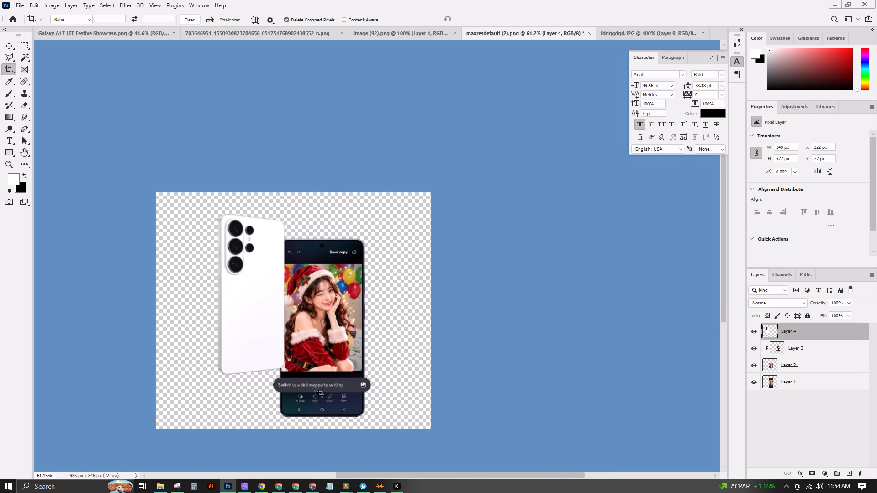
scroll(317, 383, "up", 1)
left_click(5, 43)
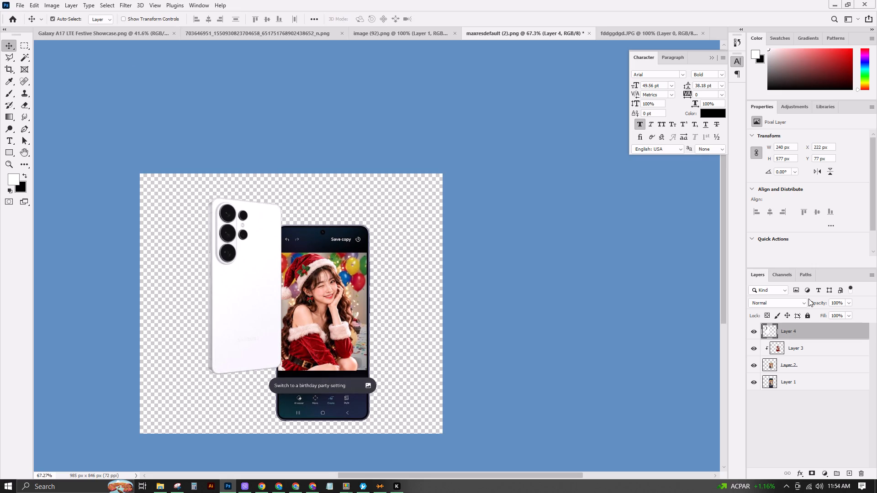
left_click_drag(813, 334, 828, 399)
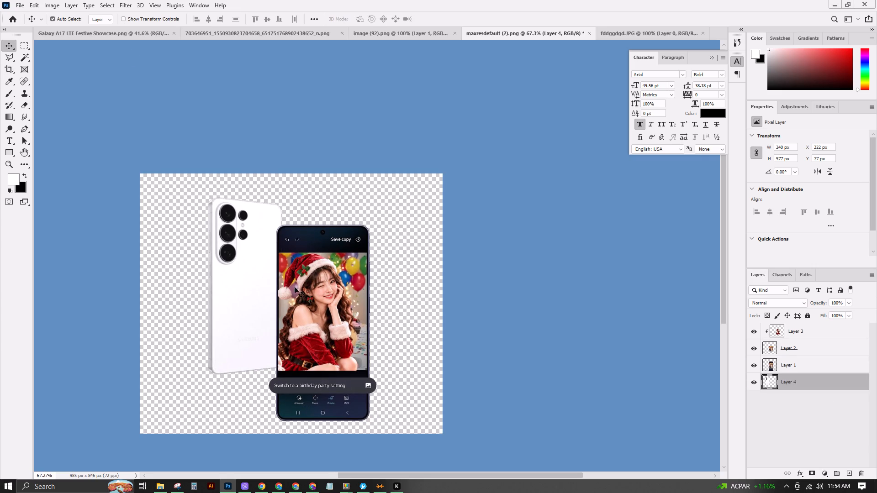
Move and scale the white phone back to about 286 × 673 px, tucked behind the left side of the front phone.
left_click_drag(247, 293, 242, 343)
key("ctrl+t")
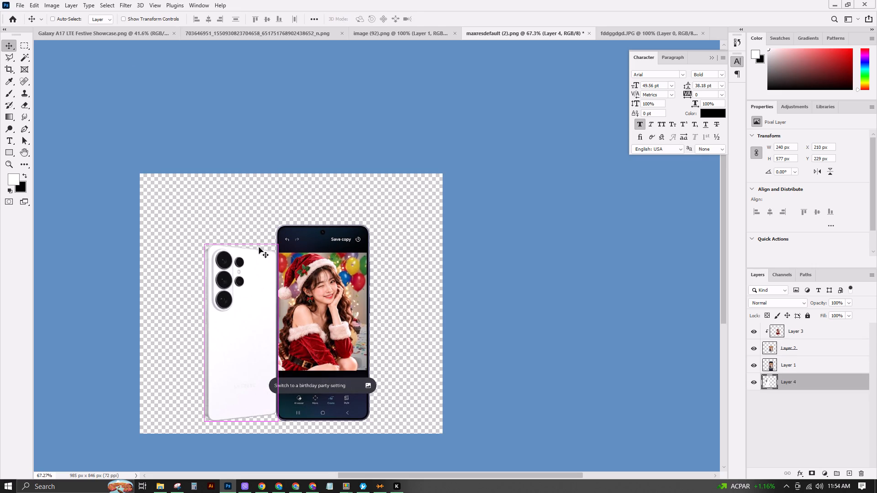
left_click_drag(277, 244, 310, 226)
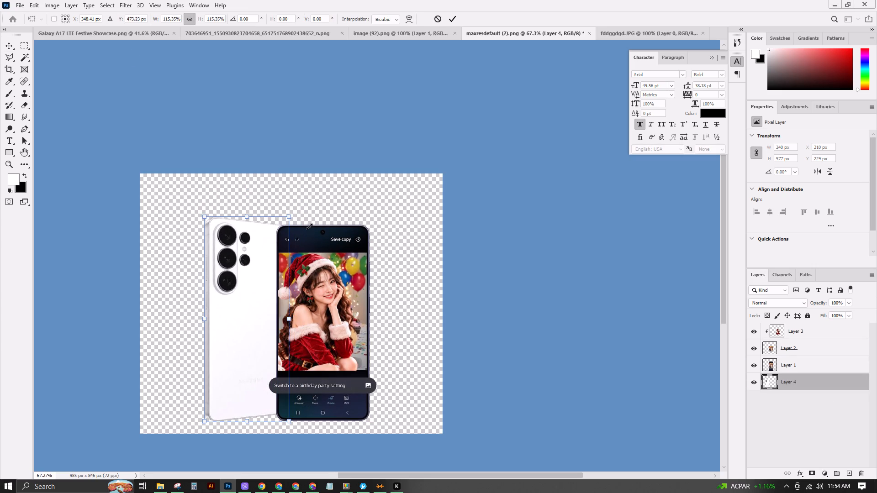
left_click(257, 284, "ctrl")
left_click_drag(263, 257, 274, 257, "ctrl")
left_click(306, 200)
left_click_drag(295, 215, 299, 215)
left_click(453, 17)
Darken the white phone back with an Exposure adjustment of -0.18.
left_click(58, 8)
left_click(64, 31)
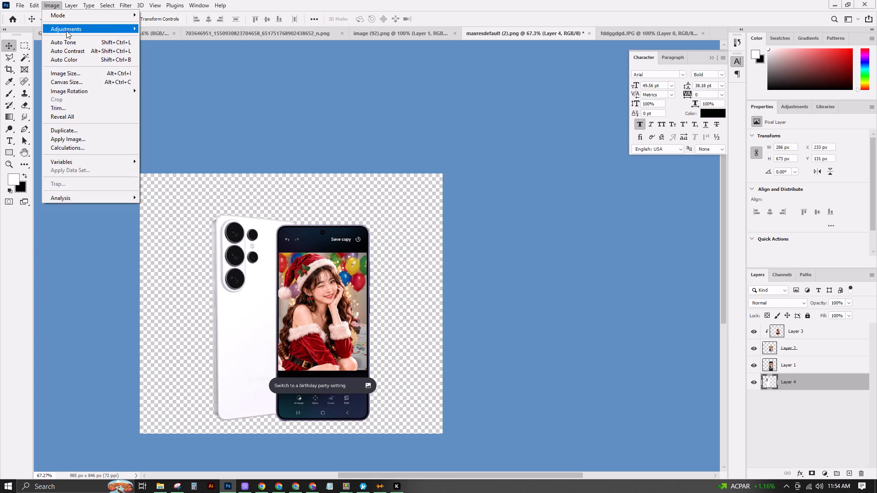
left_click(174, 55)
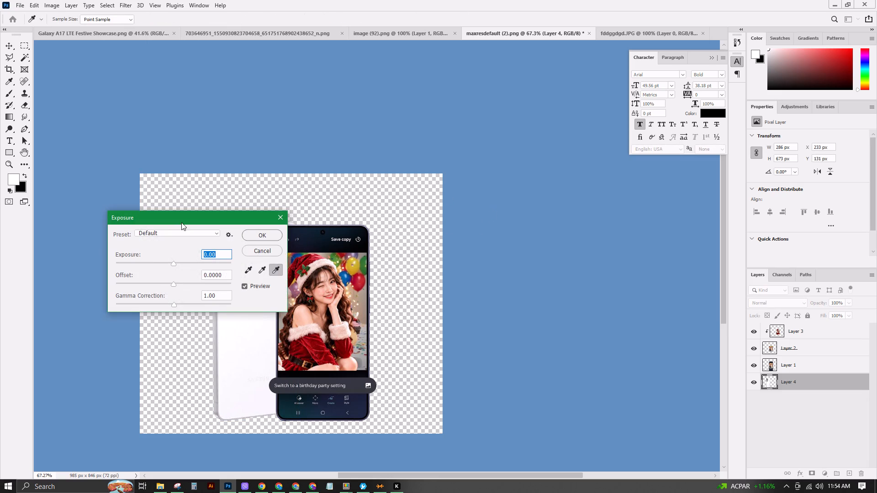
left_click_drag(188, 214, 513, 109)
left_click(498, 157)
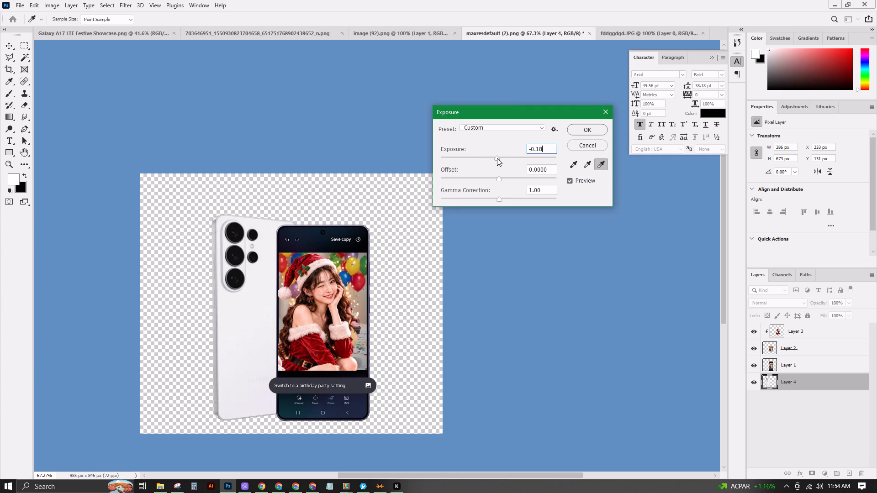
left_click(576, 130)
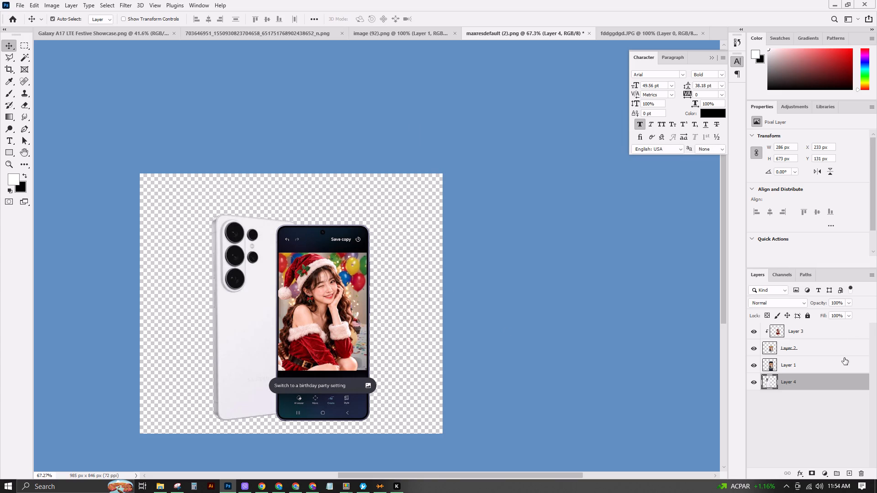
Duplicate Layer 1, the front phone, within the same document.
left_click(820, 361)
right_click(813, 367)
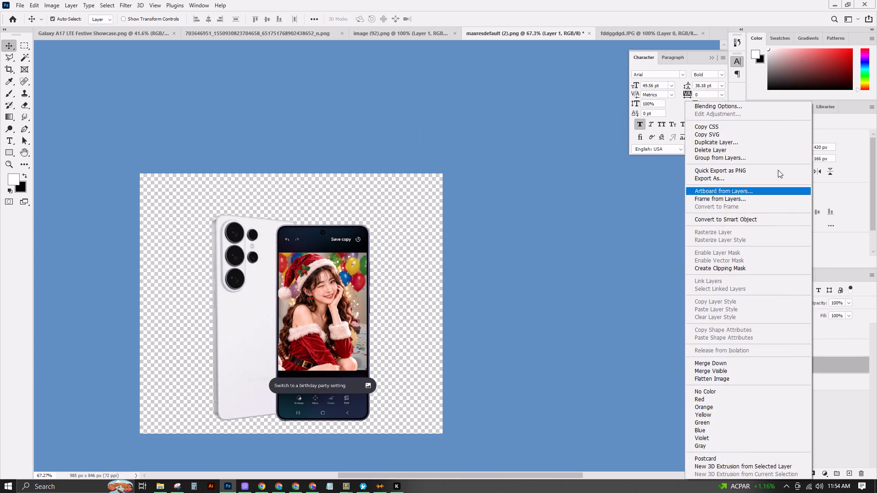
left_click(719, 141)
left_click(507, 143)
left_click(516, 138)
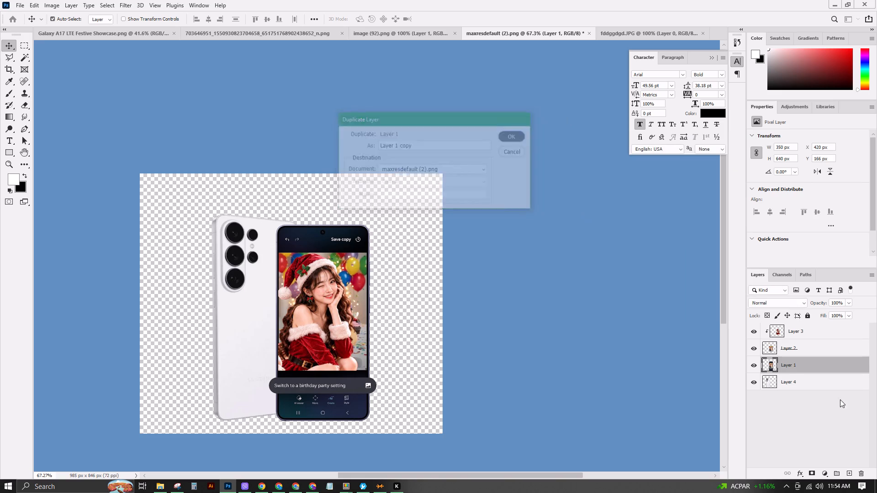
Shift the original Layer 1 about 16 px left and clip it to the white phone layer below.
left_click(820, 386)
left_click_drag(551, 411, 546, 412, "ctrl")
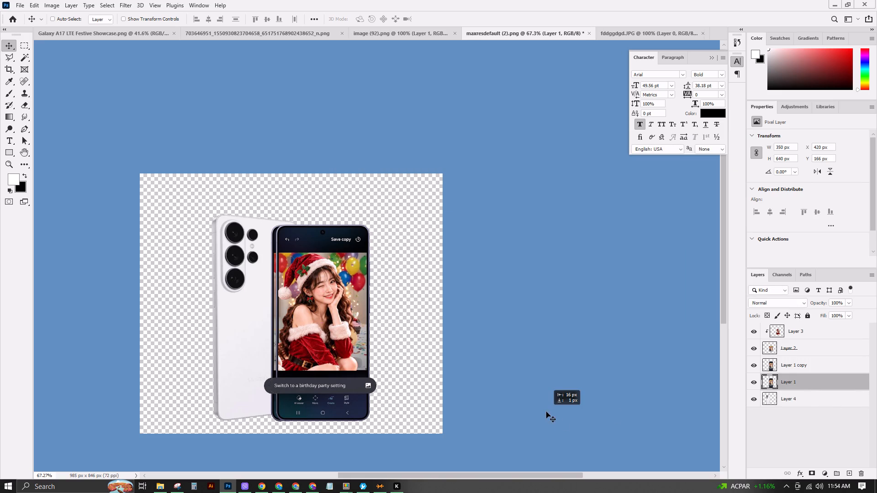
right_click(800, 383)
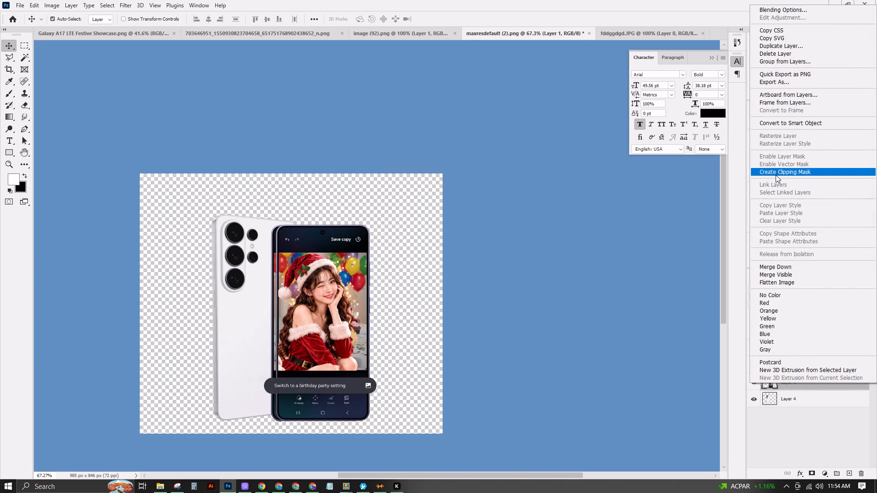
left_click(775, 173)
Apply a light gray Color Overlay to the clipped Layer 1 and rasterize its layer style.
left_click(801, 475)
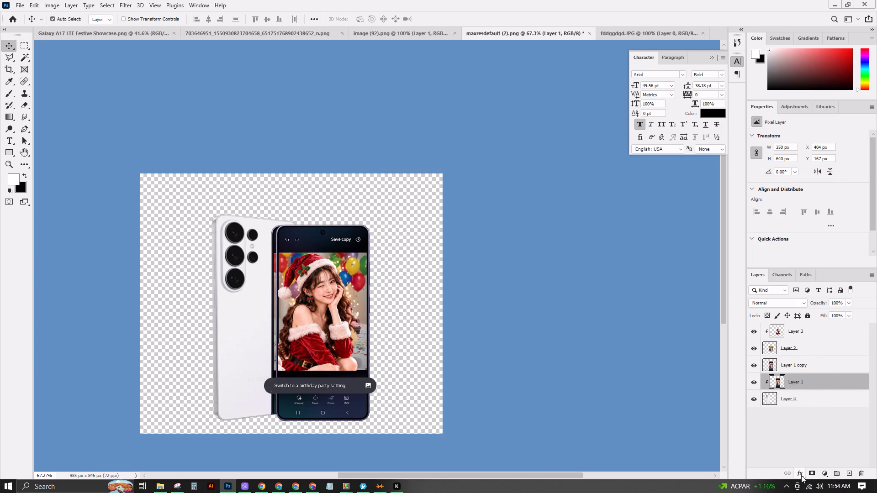
left_click(810, 441)
left_click(733, 281)
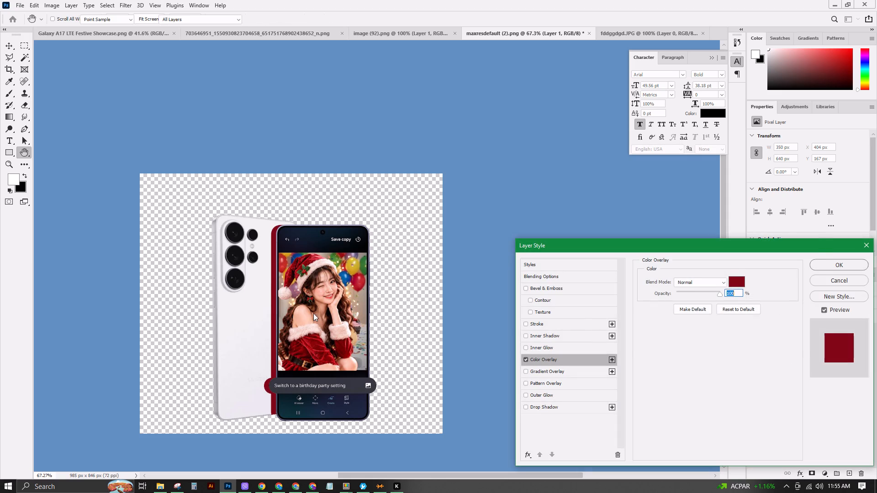
left_click(253, 319)
left_click_drag(613, 244, 565, 266)
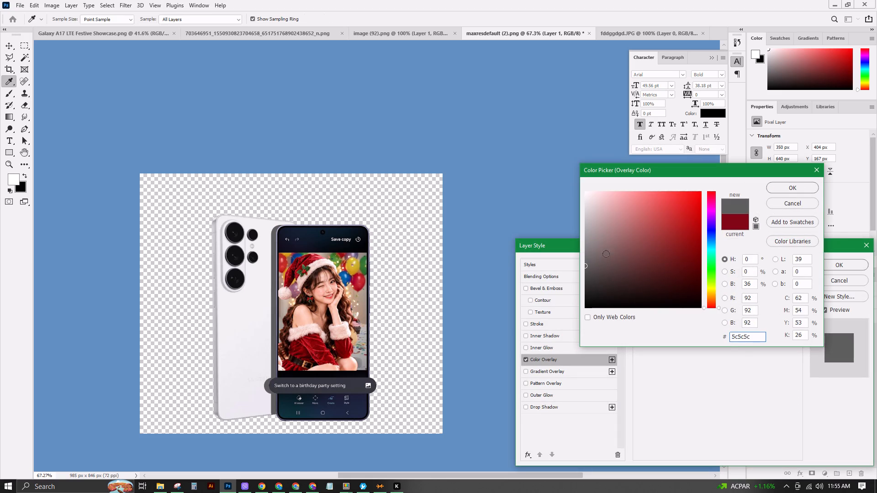
left_click_drag(606, 251, 583, 232)
left_click(774, 190)
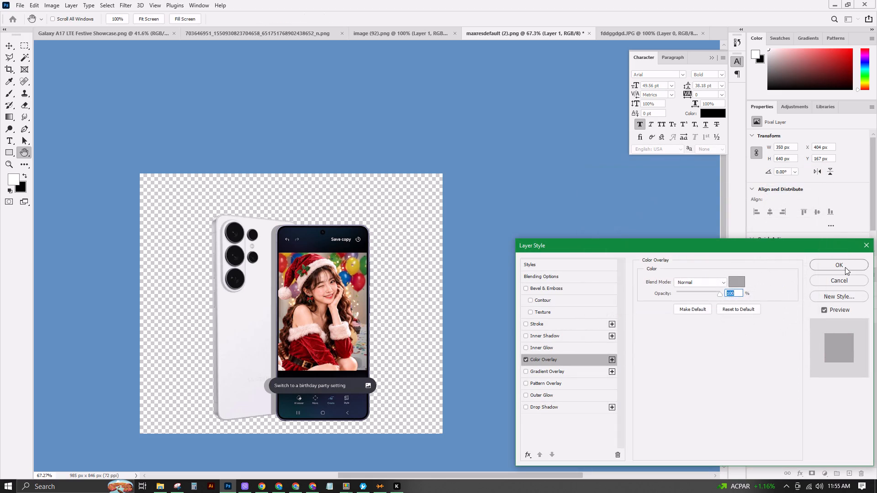
left_click(845, 267)
right_click(845, 388)
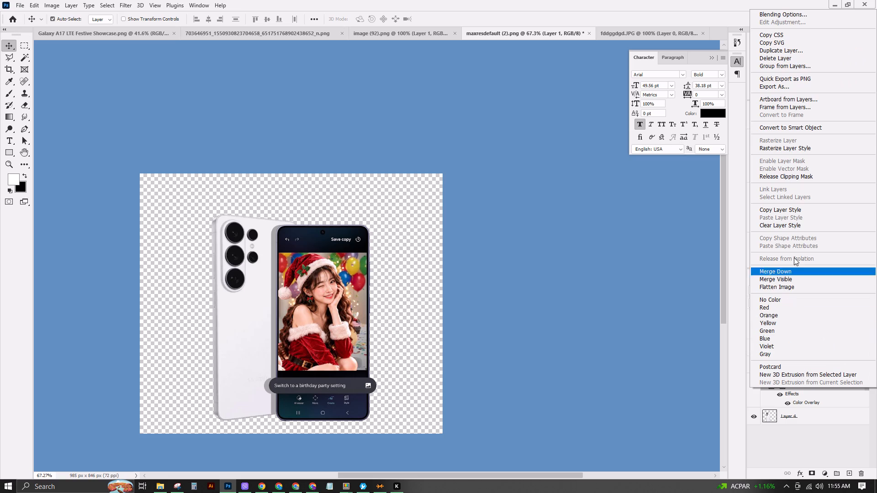
left_click(784, 148)
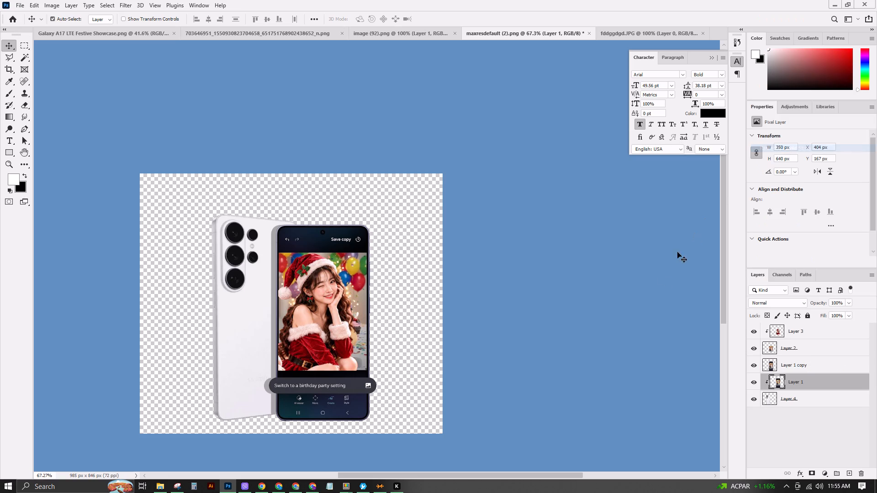
Soften the gray shadow layer with a Gaussian Blur of 3.9 pixels radius.
scroll(300, 394, "up", 2)
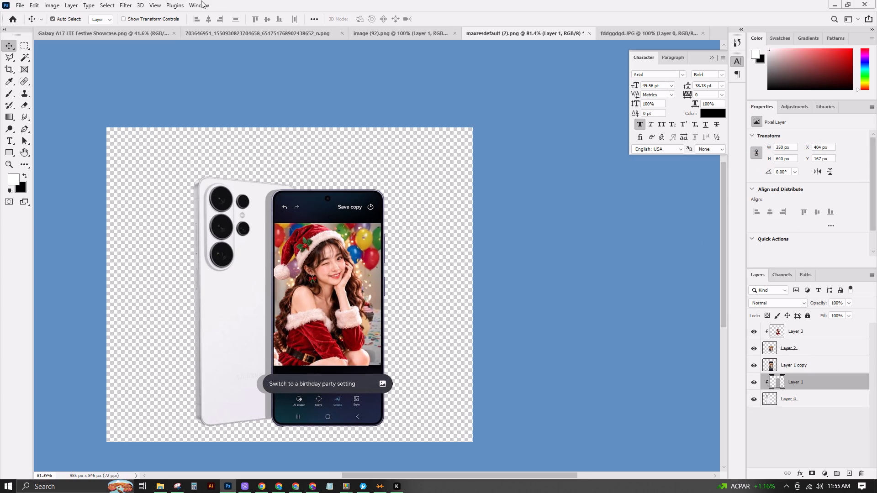
left_click(125, 6)
left_click(148, 124)
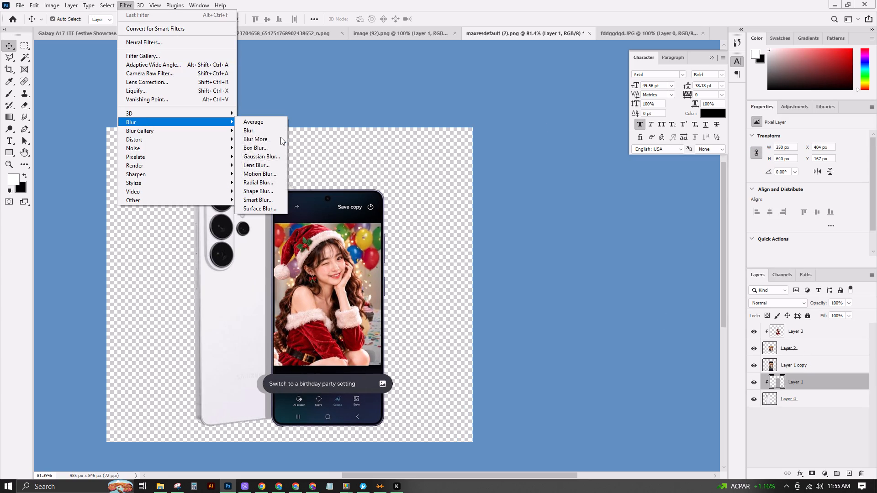
left_click(265, 157)
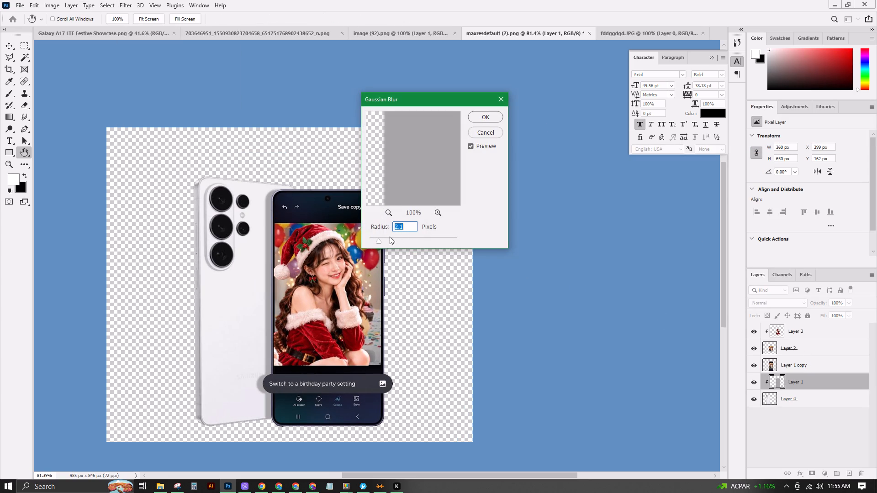
left_click(387, 238)
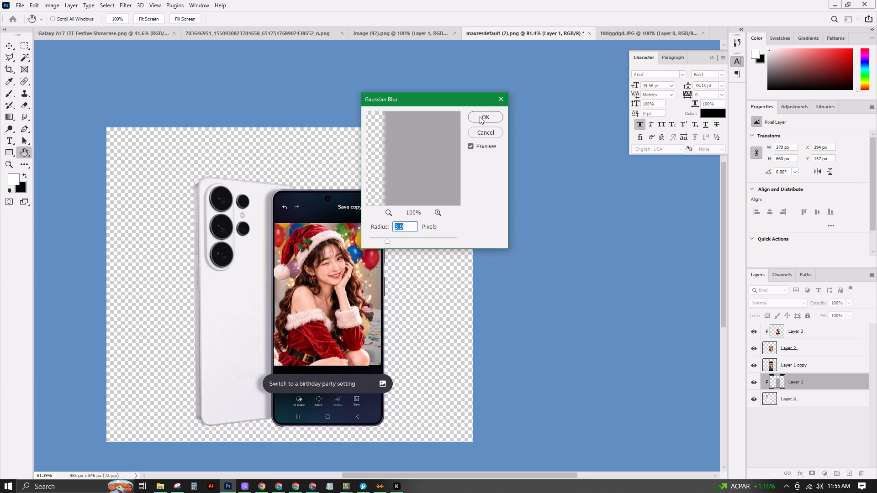
left_click(480, 116)
Lower the opacity of the shadow layer, Layer 1, to 63%.
left_click(851, 302)
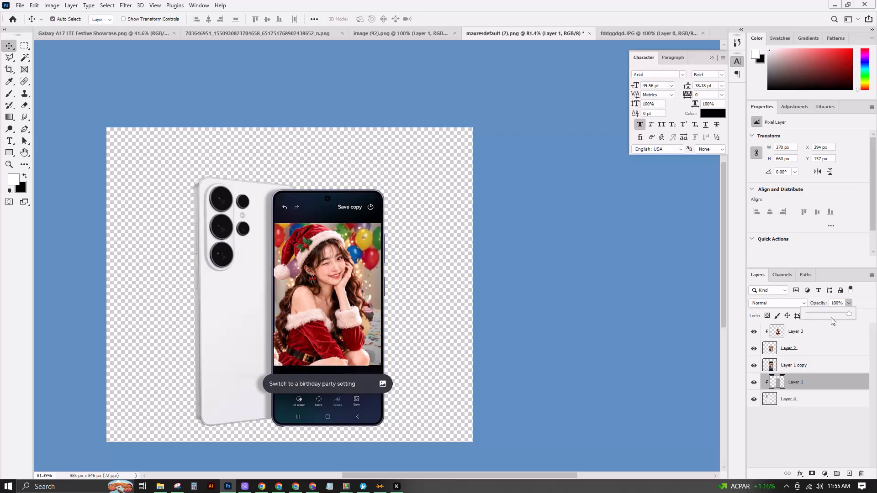
left_click(829, 311)
left_click(834, 311)
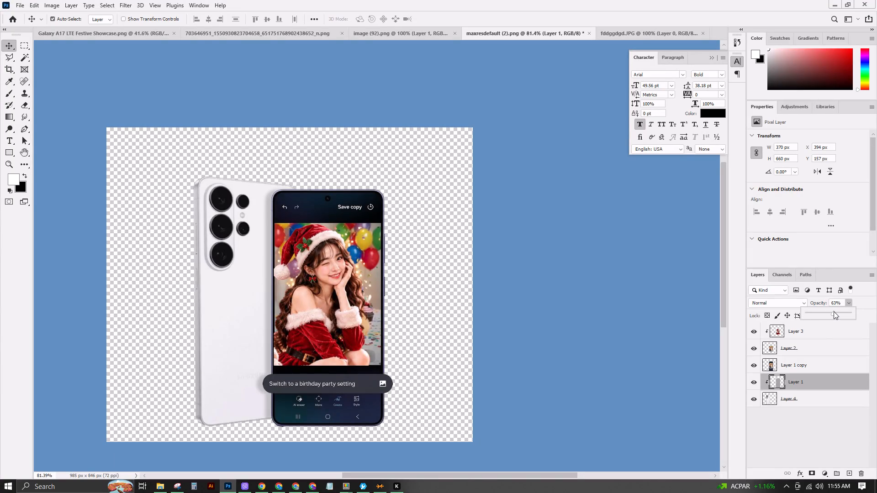
left_click(846, 386)
Transform the shadow Layer 1 behind the front phone: rotate about -1.57°, stretch height to about 113%, and move it down to about Y 206 px.
scroll(497, 370, "down", 4)
scroll(436, 331, "up", 3)
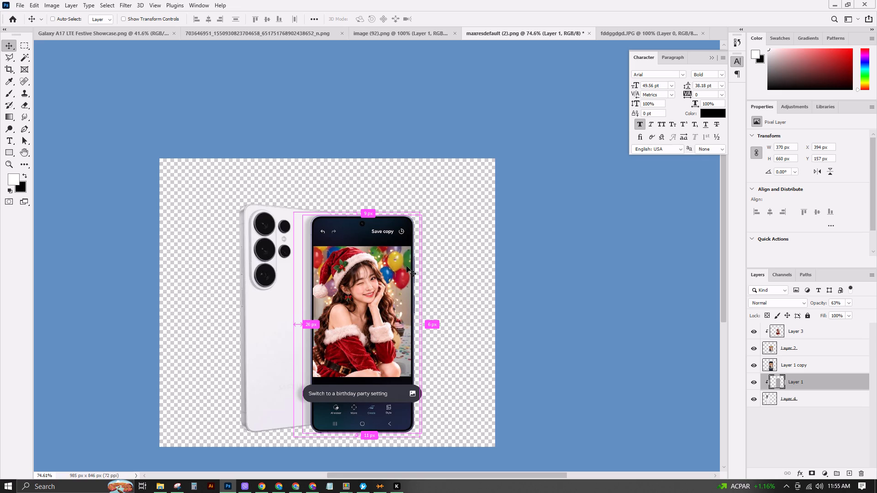
key("ctrl+t")
left_click_drag(448, 173, 445, 168)
left_click_drag(392, 262, 391, 268, "ctrl")
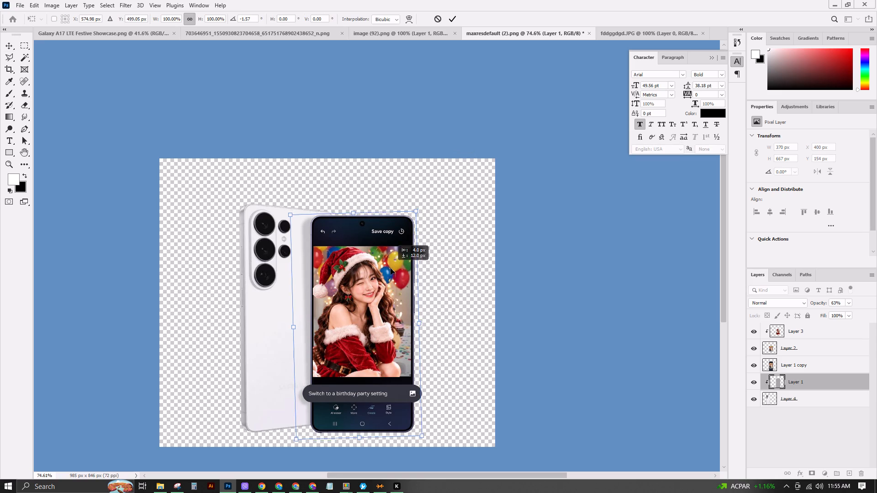
left_click_drag(391, 268, 390, 284, "ctrl")
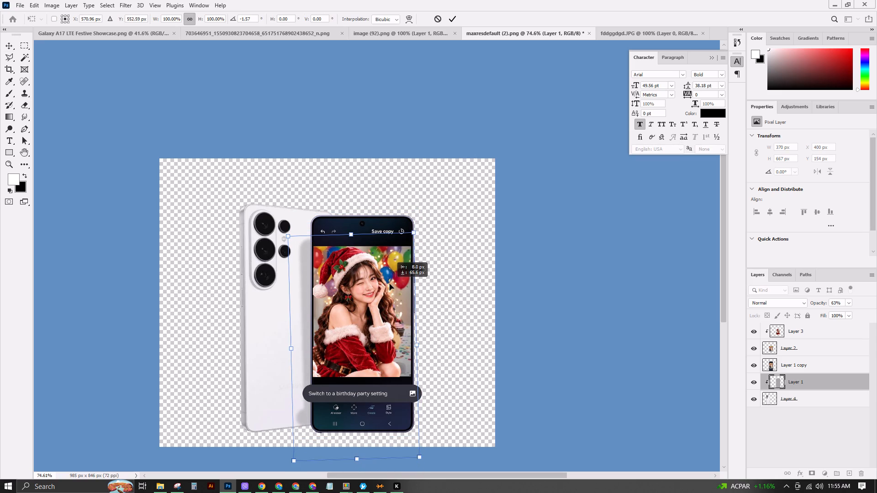
left_click_drag(390, 284, 390, 293, "ctrl")
left_click_drag(352, 242, 351, 214, "shift")
left_click_drag(343, 260, 344, 274)
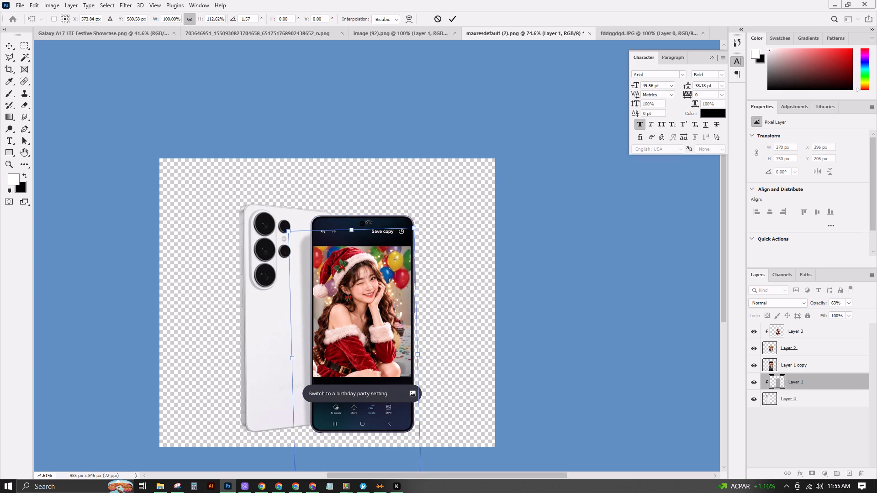
left_click(454, 16)
scroll(423, 204, "down", 2)
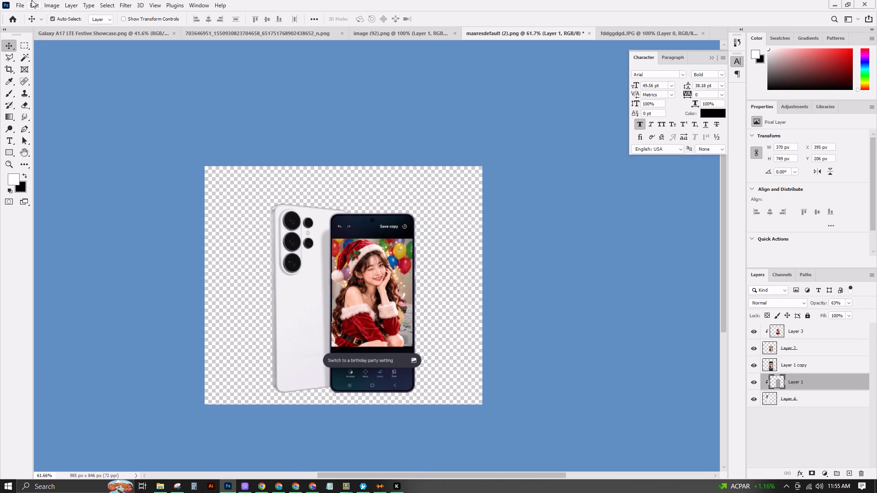
left_click(18, 2)
left_click(51, 137)
left_click(180, 137)
left_click(110, 447)
left_click(107, 446)
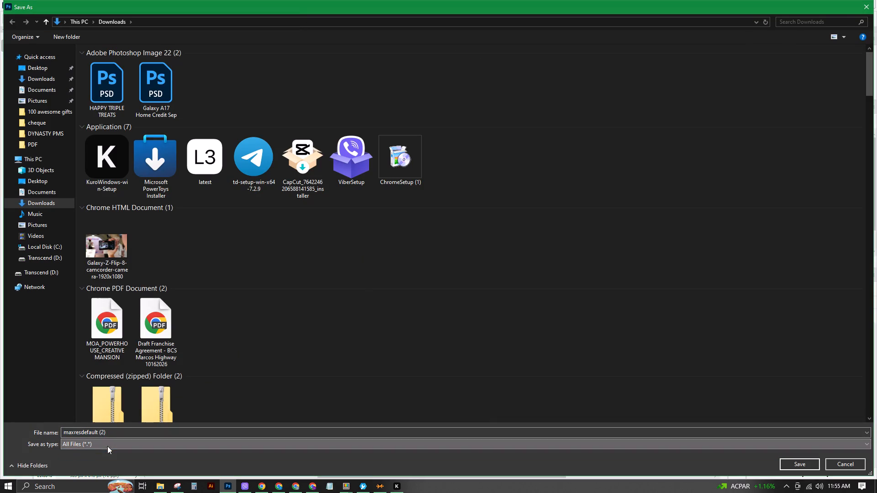
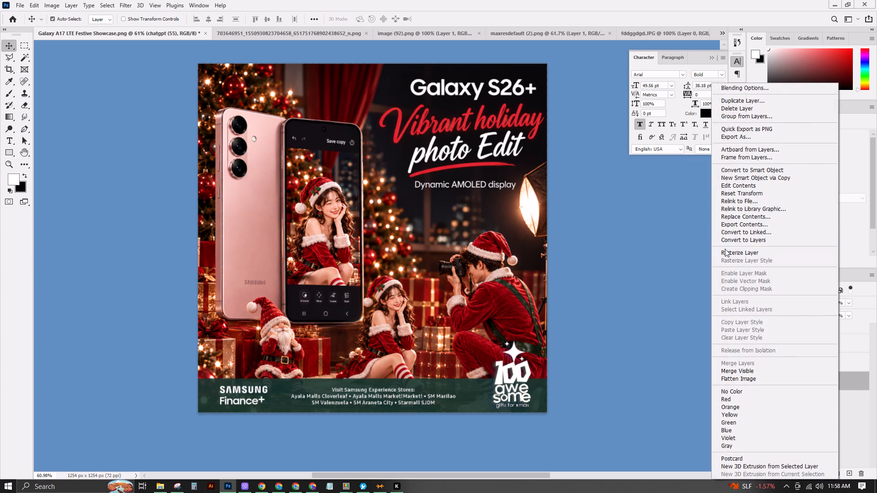
left_click(726, 250)
Group all phone mockup layers in maxresdefault (2).png and copy the group into the Galaxy A17 LTE Festive Showcase document.
left_click(296, 37)
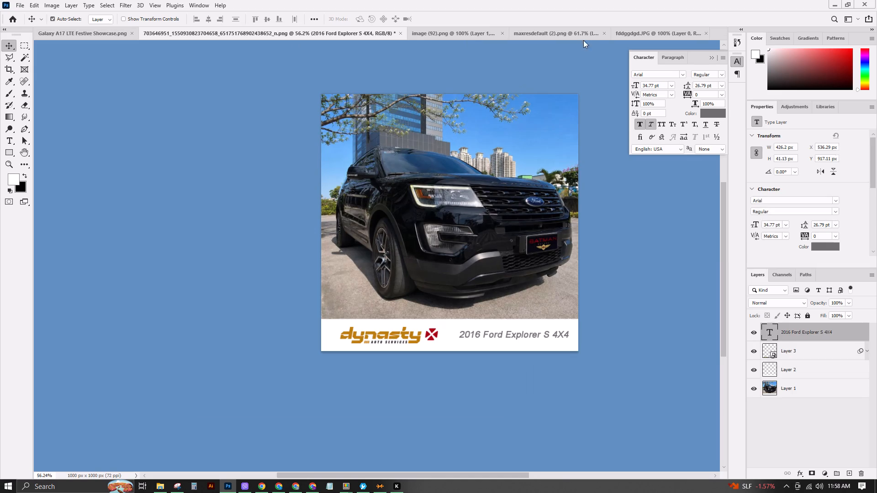
left_click(577, 34)
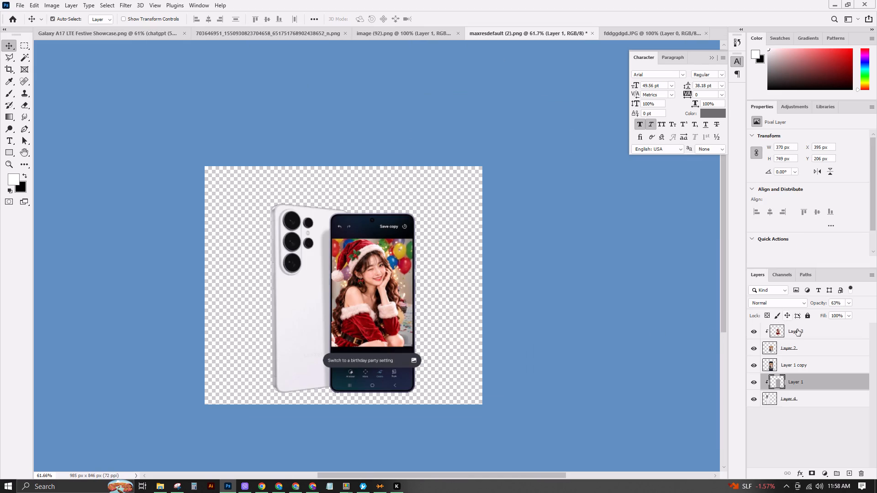
left_click(797, 329)
left_click(817, 401, "shift")
key("ctrl+g")
left_click_drag(366, 271, 364, 167, "ctrl")
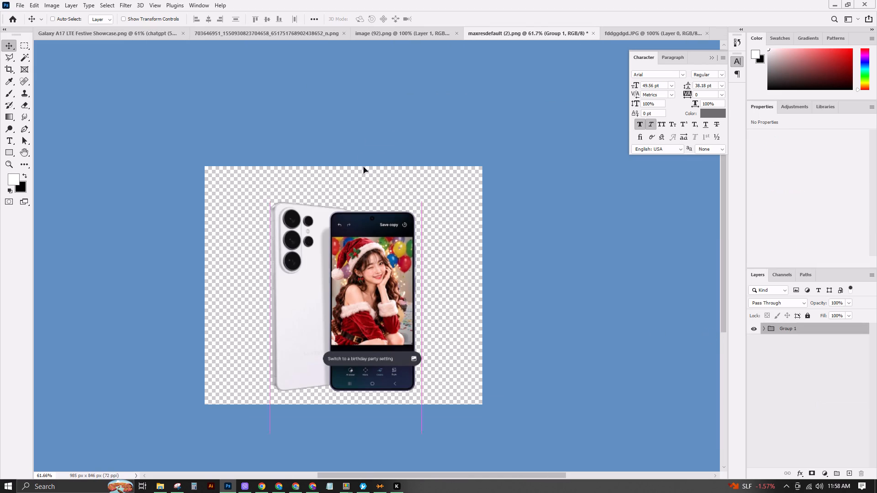
left_click_drag(364, 167, 362, 209, "ctrl")
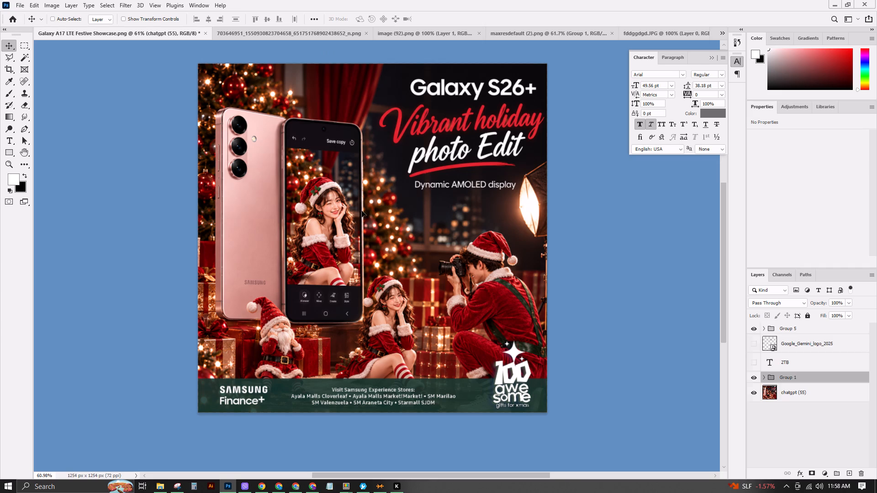
Position the phone mockup group over the generated pink phones and scale it to about 112%.
left_click_drag(352, 231, 281, 274, "ctrl")
key("ctrl+t")
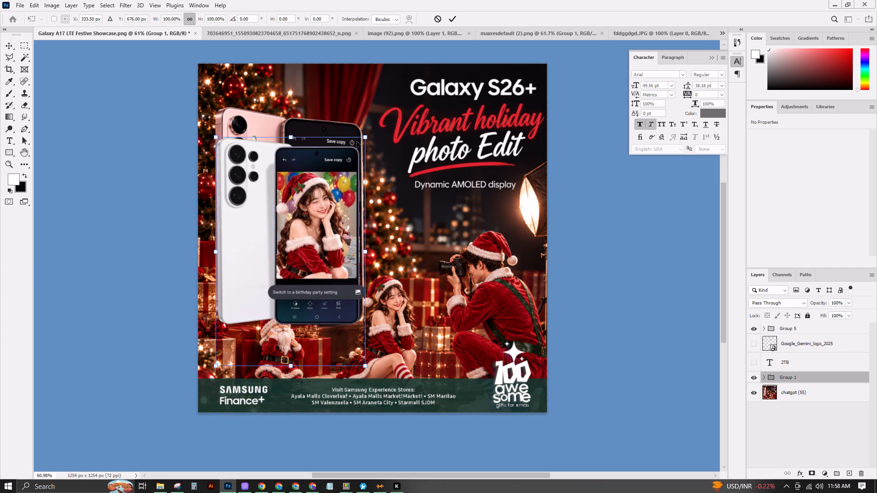
left_click_drag(364, 137, 388, 113)
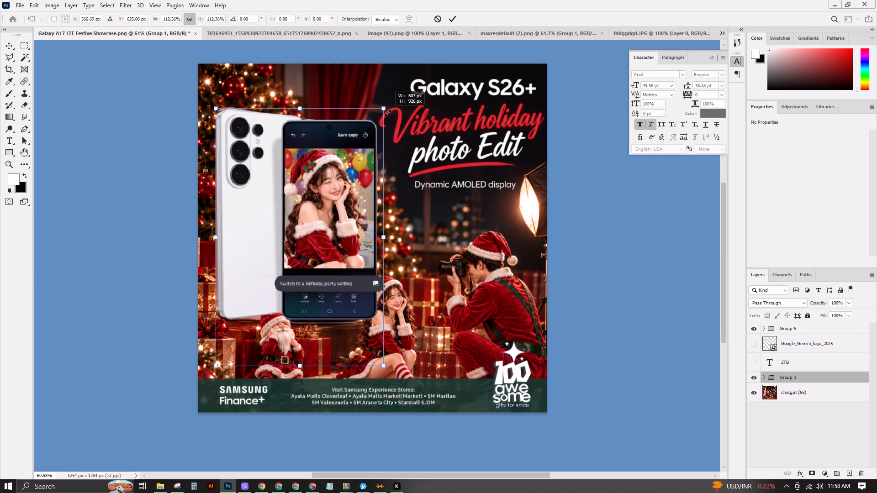
left_click_drag(388, 113, 391, 115)
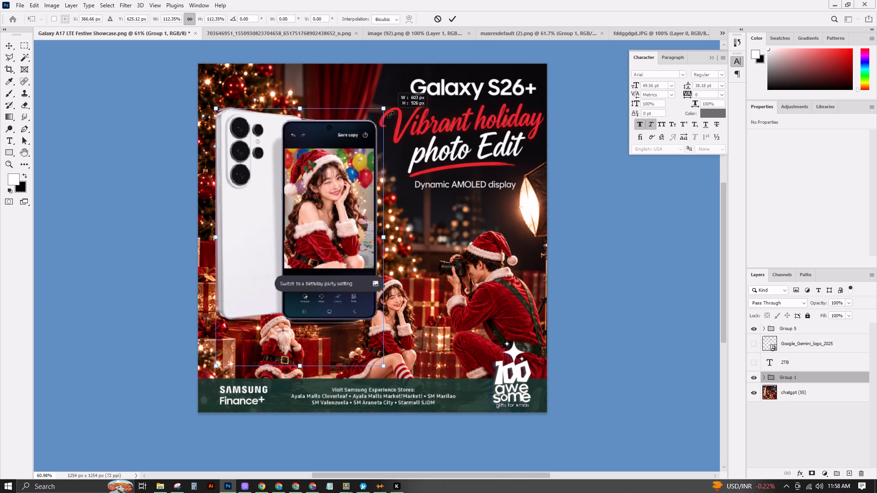
left_click(455, 19)
Skew the white phone back (Layer 4) so its top edge slopes down toward the front phone and covers the pink phone.
left_click(246, 156)
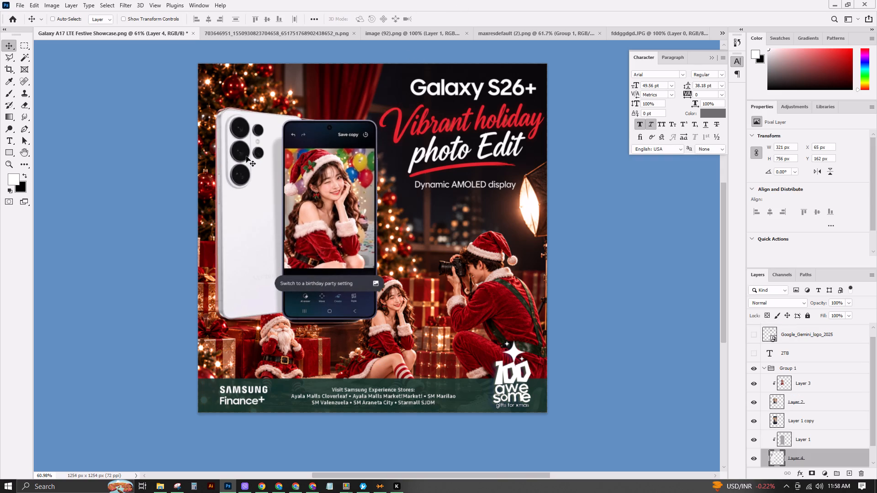
key("ctrl+t")
right_click(260, 122)
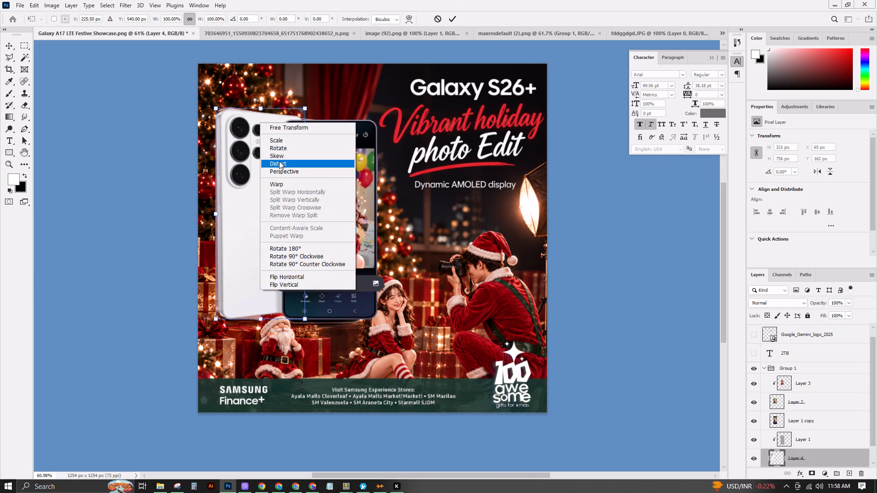
left_click(279, 157)
left_click_drag(305, 109, 302, 116)
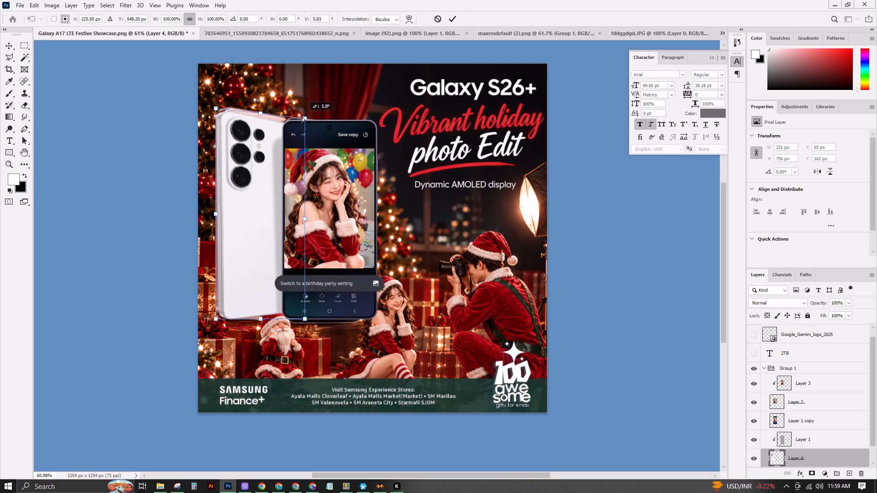
left_click_drag(302, 116, 302, 115)
left_click_drag(217, 108, 218, 104)
left_click(214, 318)
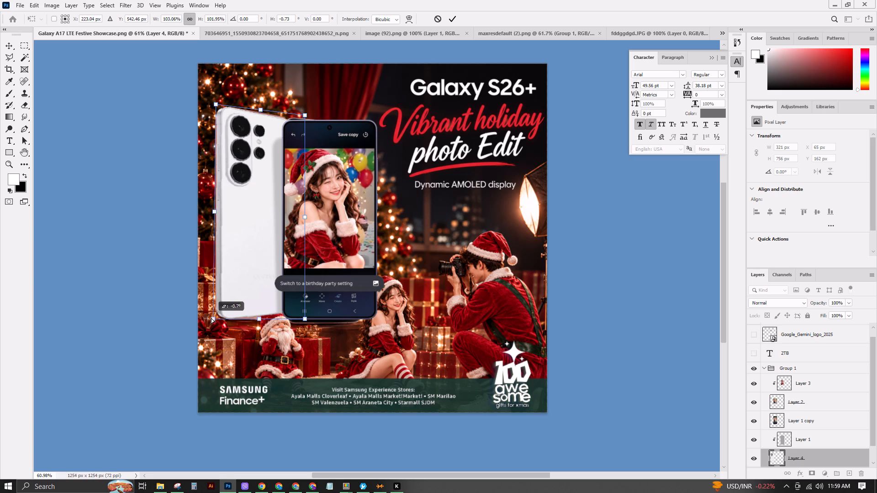
left_click(217, 105)
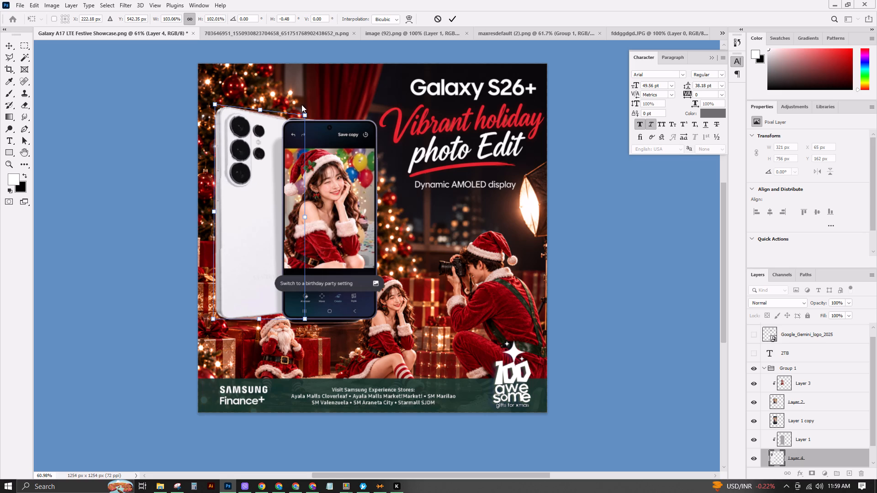
left_click(306, 113)
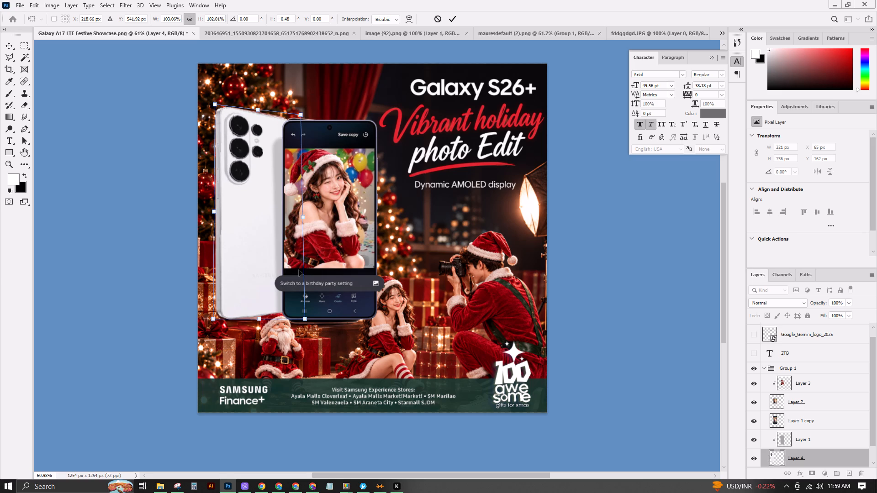
left_click(453, 18)
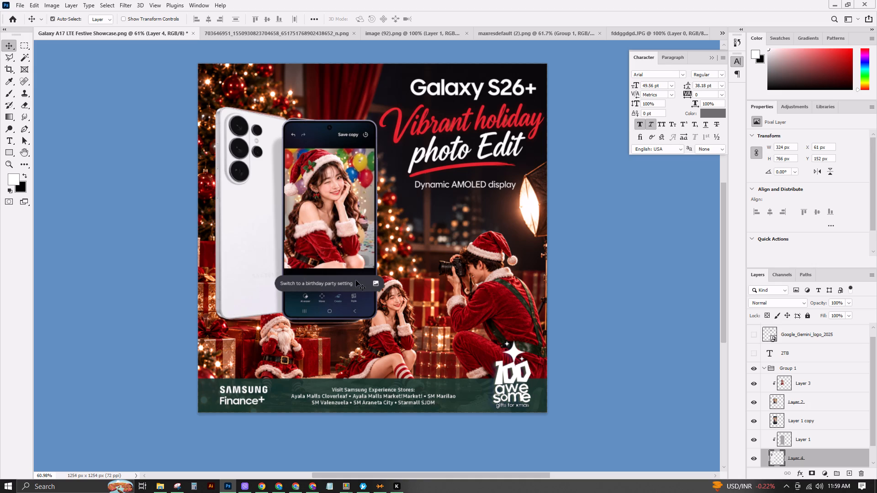
Group the front phone's layers, from Layer 3 down to Layer 1 copy, inside Group 1.
left_click(811, 383)
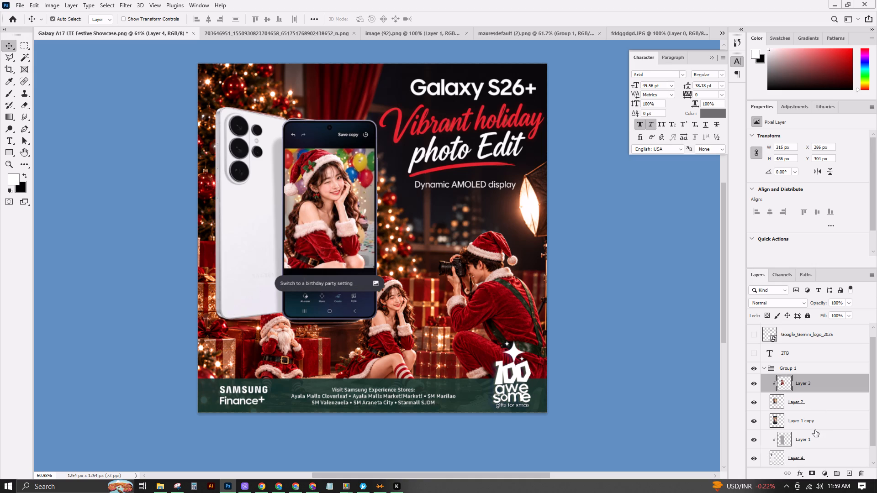
left_click(822, 424, "shift")
key("ctrl+g")
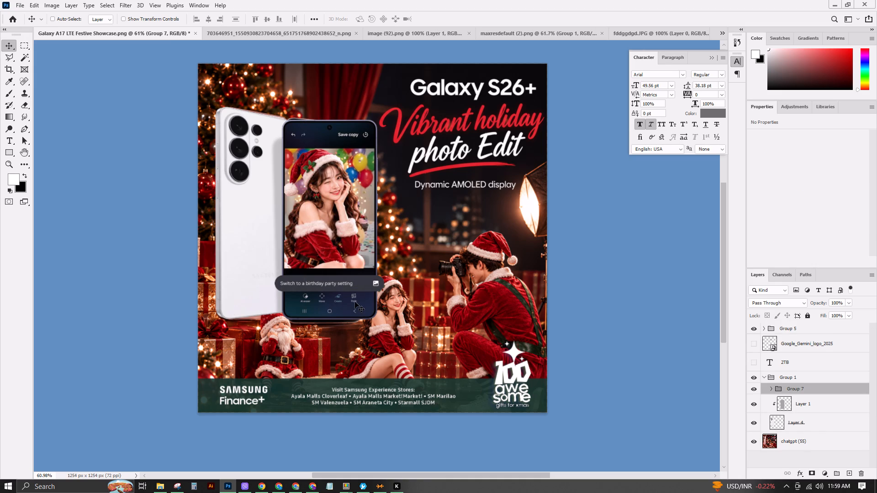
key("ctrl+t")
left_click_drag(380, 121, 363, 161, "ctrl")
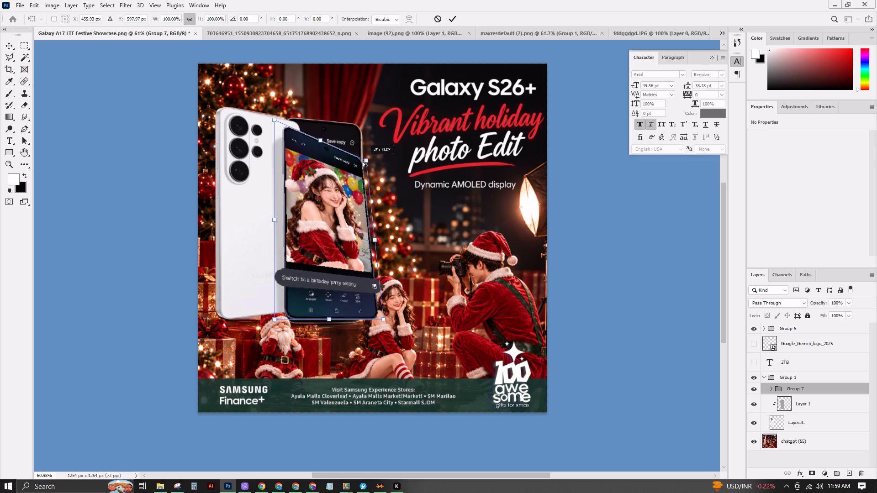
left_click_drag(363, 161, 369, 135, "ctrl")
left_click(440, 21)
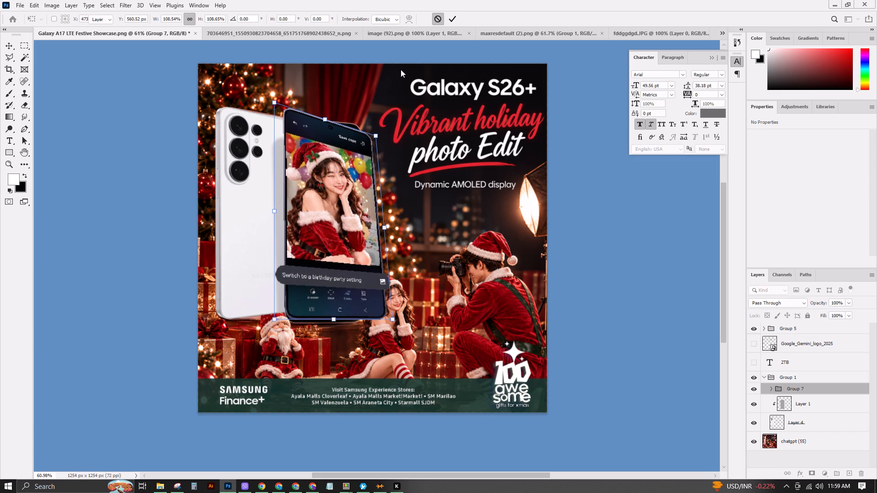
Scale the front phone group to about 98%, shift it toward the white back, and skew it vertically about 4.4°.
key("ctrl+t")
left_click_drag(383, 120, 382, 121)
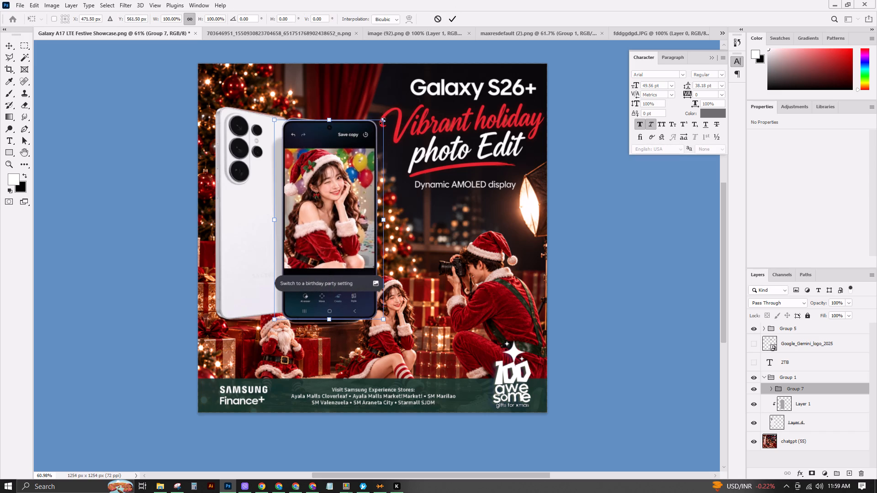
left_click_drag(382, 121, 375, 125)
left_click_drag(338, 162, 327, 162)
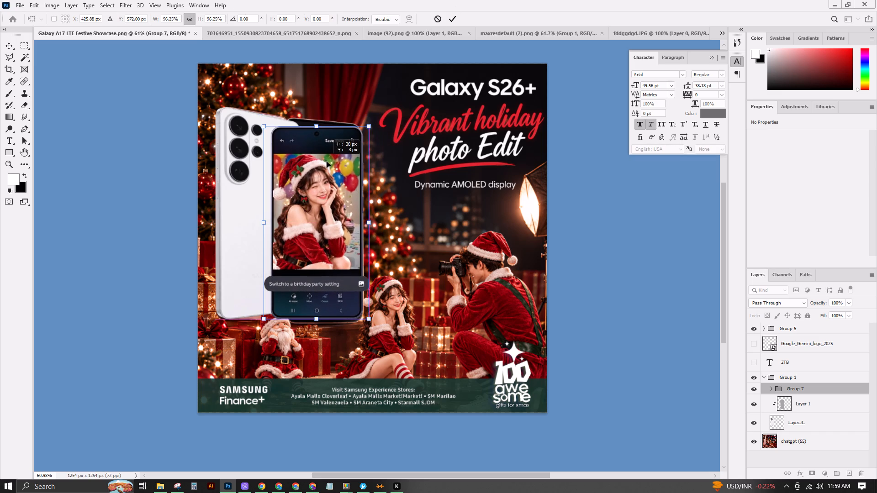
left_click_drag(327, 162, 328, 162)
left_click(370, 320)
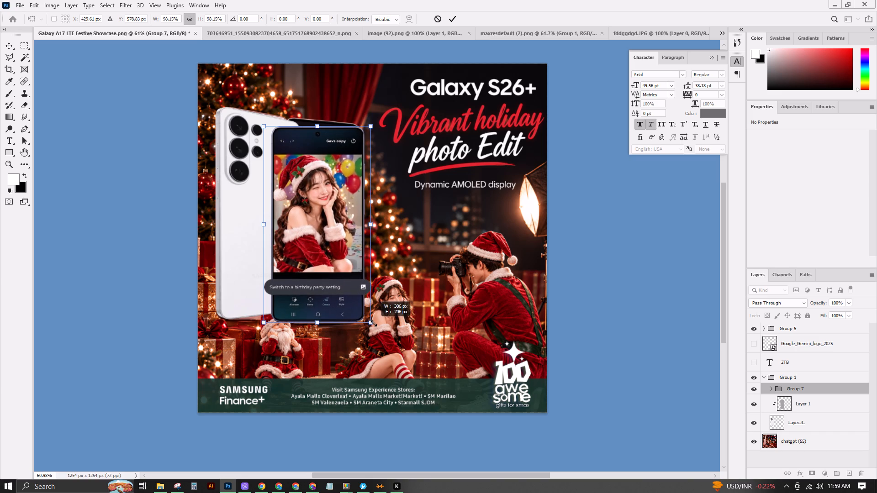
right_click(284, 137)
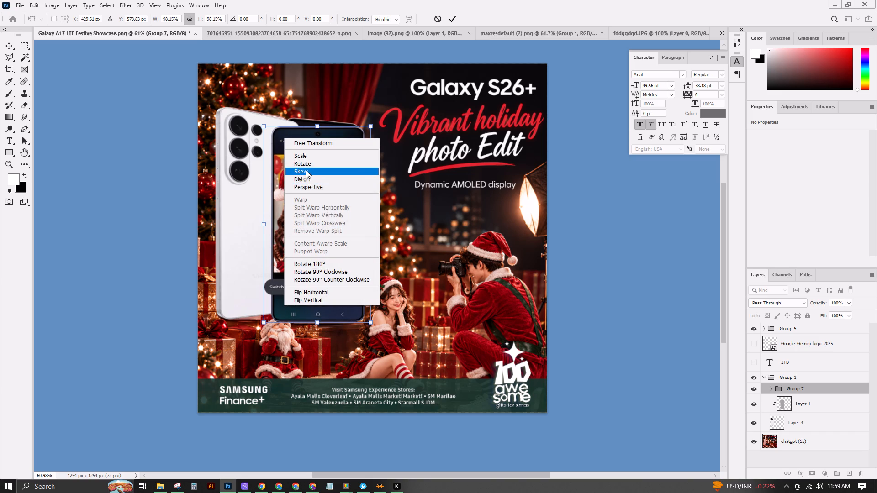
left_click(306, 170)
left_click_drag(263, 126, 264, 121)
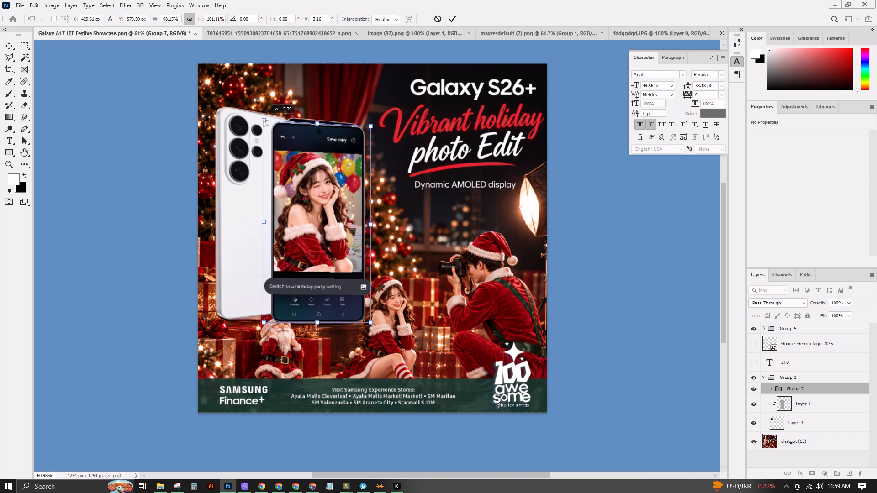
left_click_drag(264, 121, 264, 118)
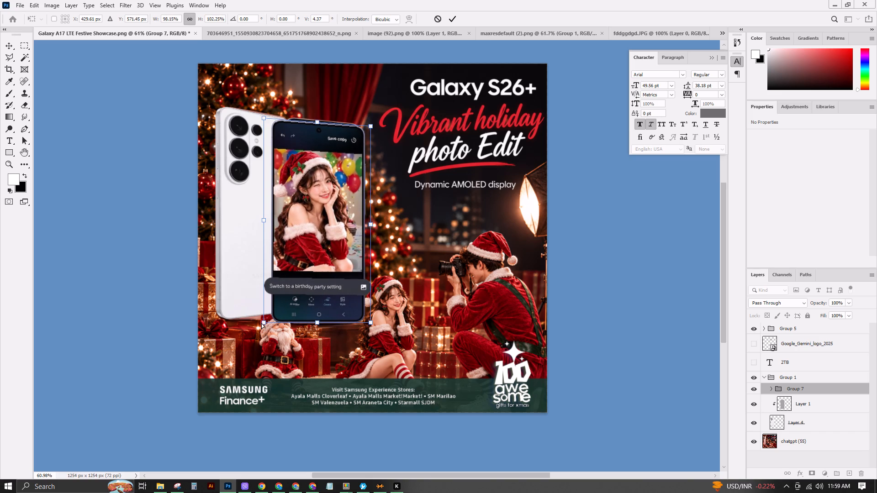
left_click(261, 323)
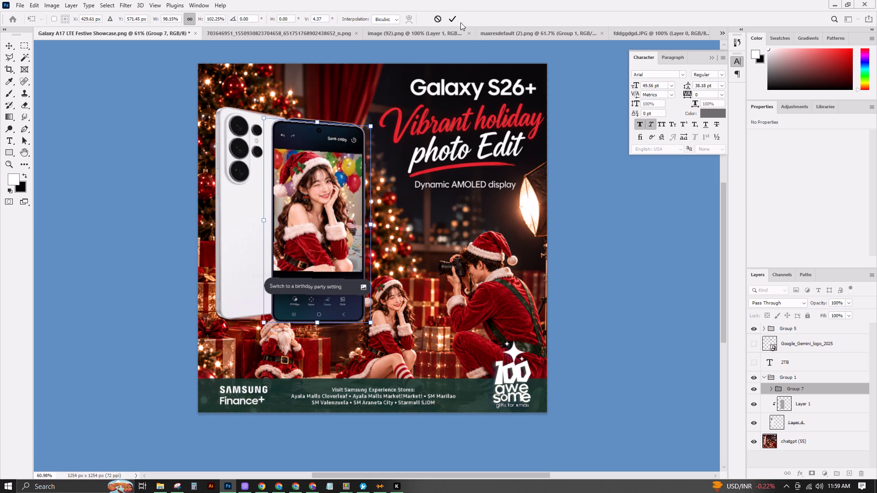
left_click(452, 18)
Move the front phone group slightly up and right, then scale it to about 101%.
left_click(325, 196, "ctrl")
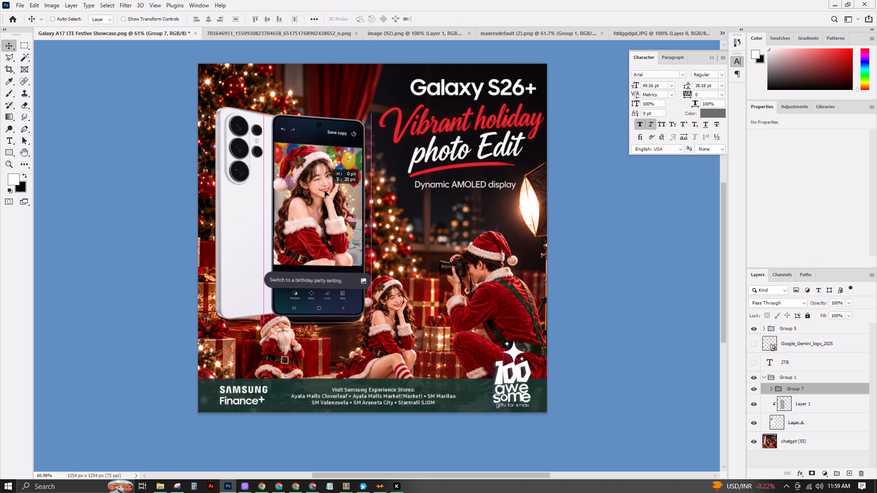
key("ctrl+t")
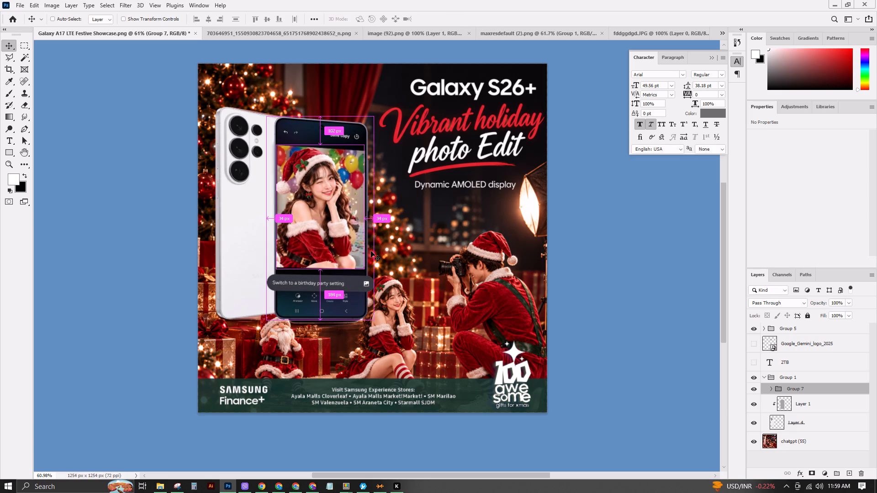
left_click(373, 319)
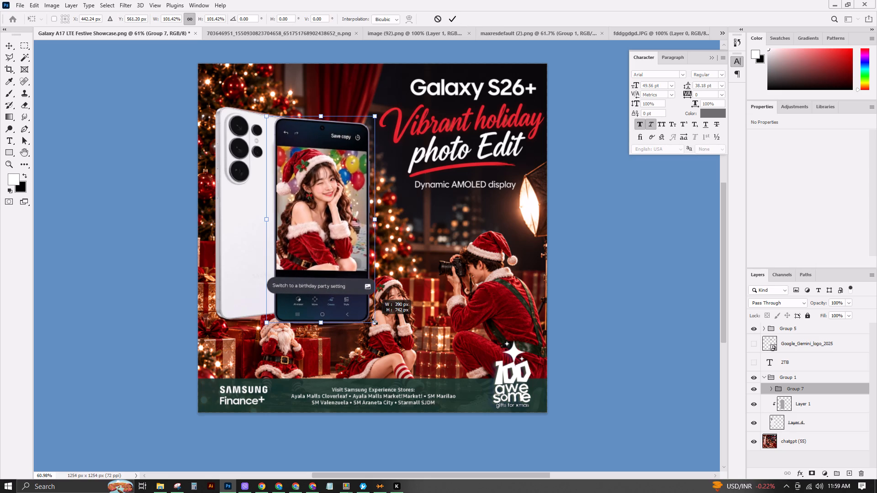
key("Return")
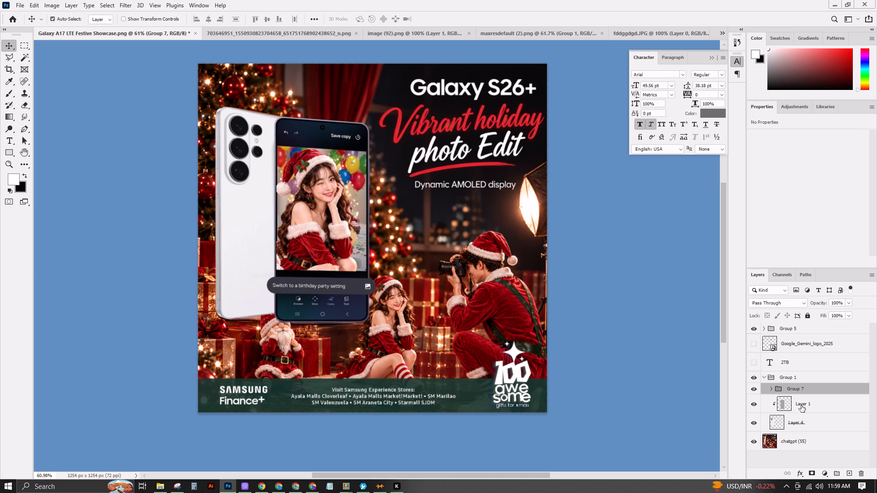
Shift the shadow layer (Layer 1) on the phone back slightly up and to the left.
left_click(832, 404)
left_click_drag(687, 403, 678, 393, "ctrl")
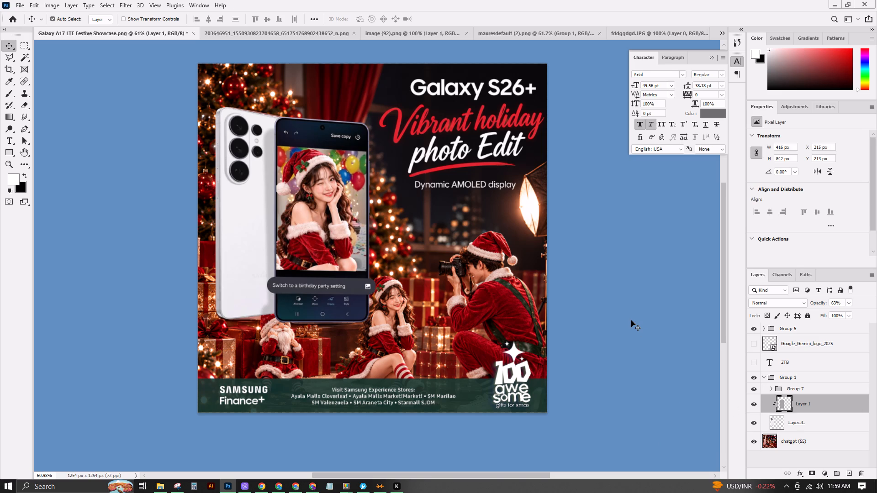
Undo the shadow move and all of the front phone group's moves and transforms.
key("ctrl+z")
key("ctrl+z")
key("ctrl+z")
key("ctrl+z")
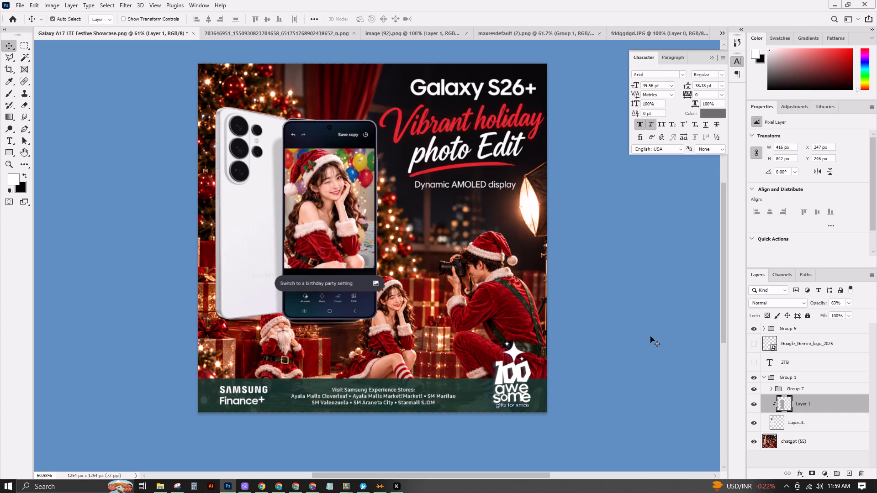
Nudge the front phone group (Group 7) slightly left and down, overlapping more of the white phone back.
left_click(817, 393)
left_click_drag(481, 375, 477, 375, "ctrl")
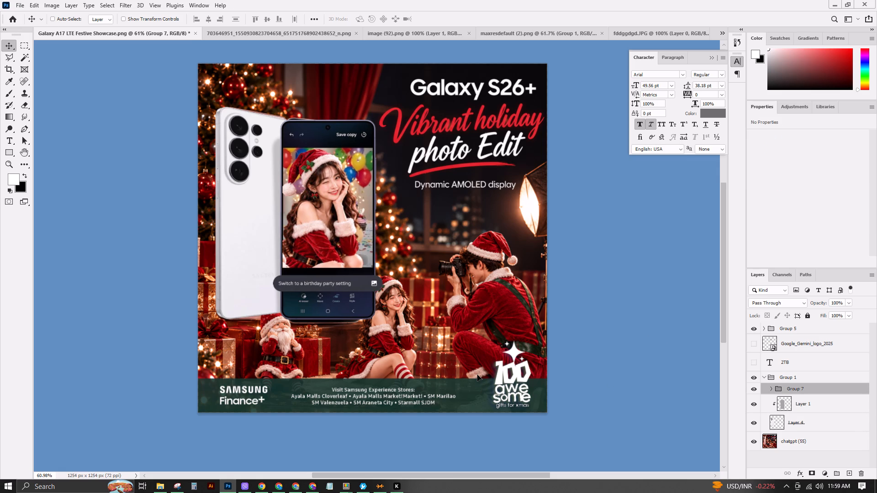
left_click_drag(477, 375, 476, 379, "ctrl")
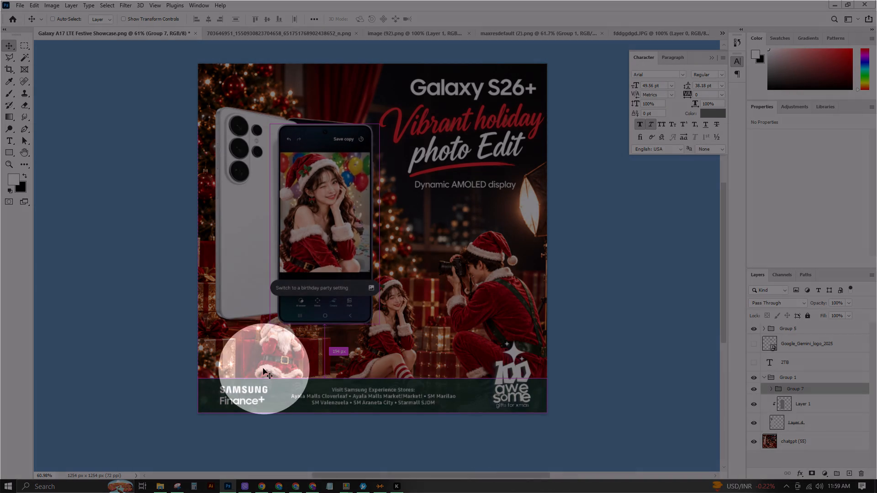
Select the chatgpt (55) background layer and hide the collapsed phone mockup group (Group 1).
left_click(514, 282)
left_click(266, 347)
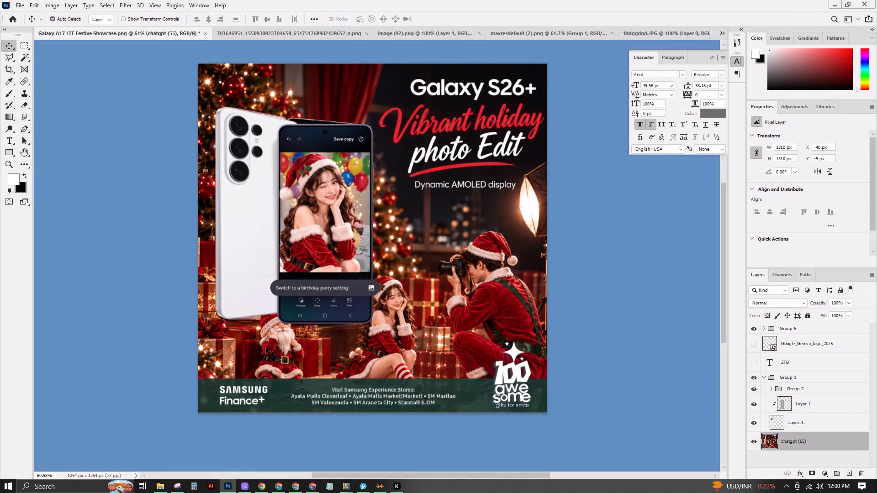
scroll(271, 323, "up", 2)
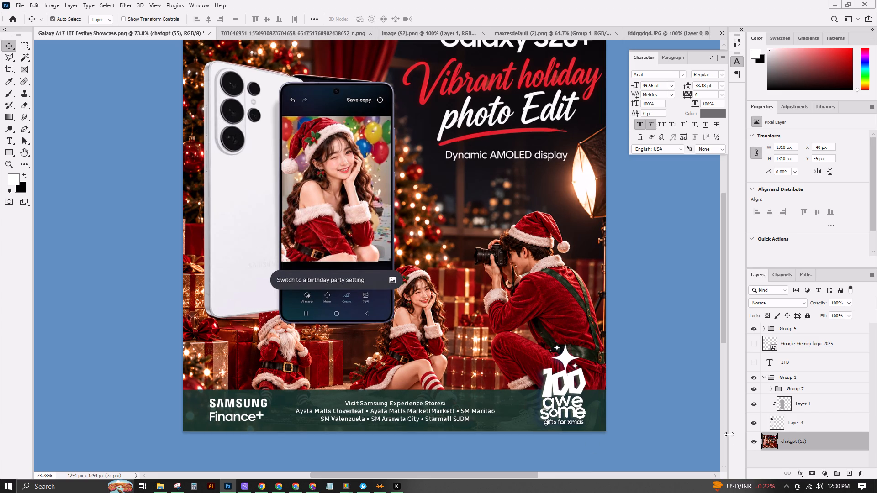
left_click(764, 377)
left_click(758, 377)
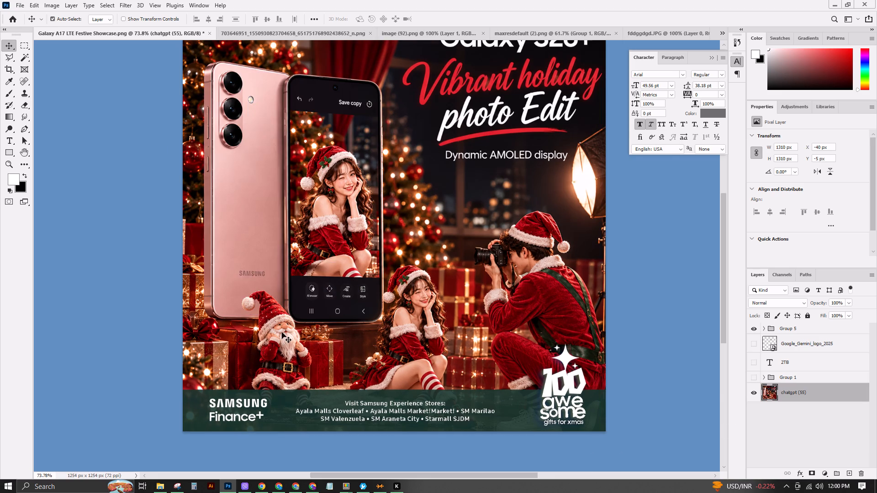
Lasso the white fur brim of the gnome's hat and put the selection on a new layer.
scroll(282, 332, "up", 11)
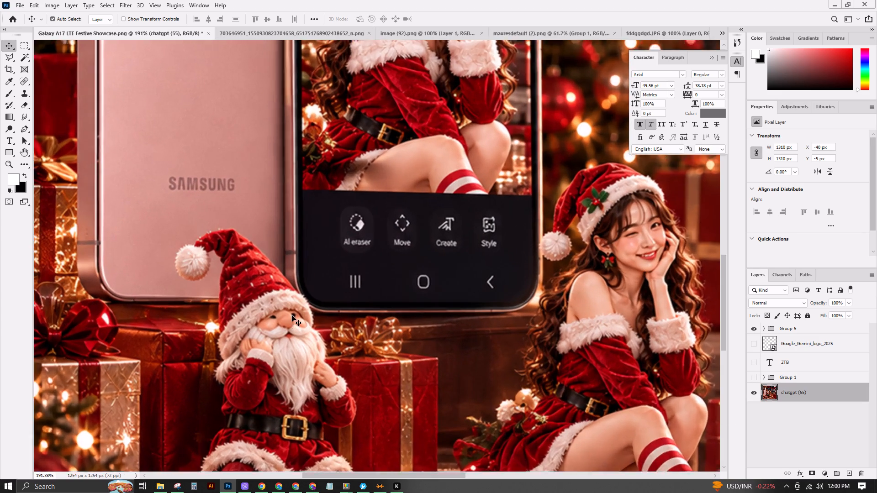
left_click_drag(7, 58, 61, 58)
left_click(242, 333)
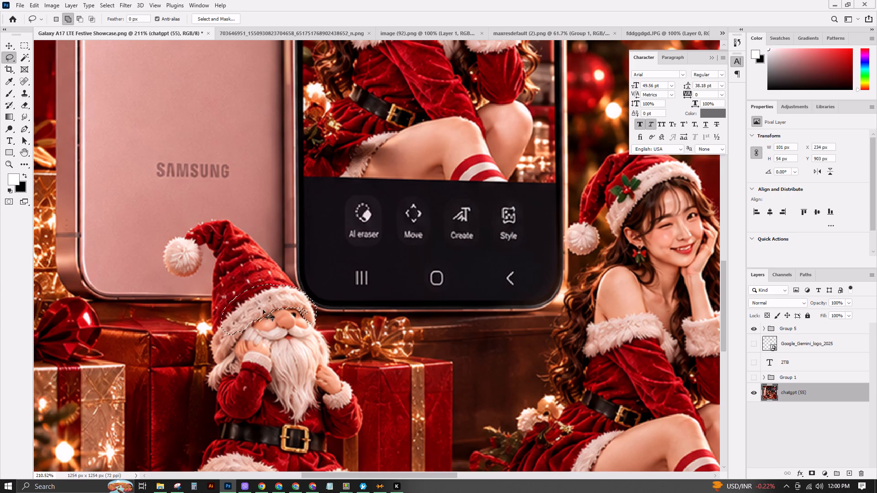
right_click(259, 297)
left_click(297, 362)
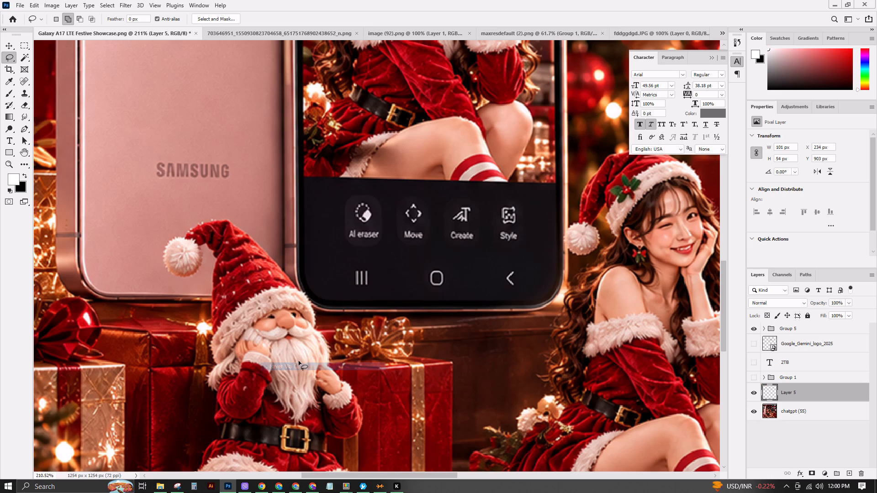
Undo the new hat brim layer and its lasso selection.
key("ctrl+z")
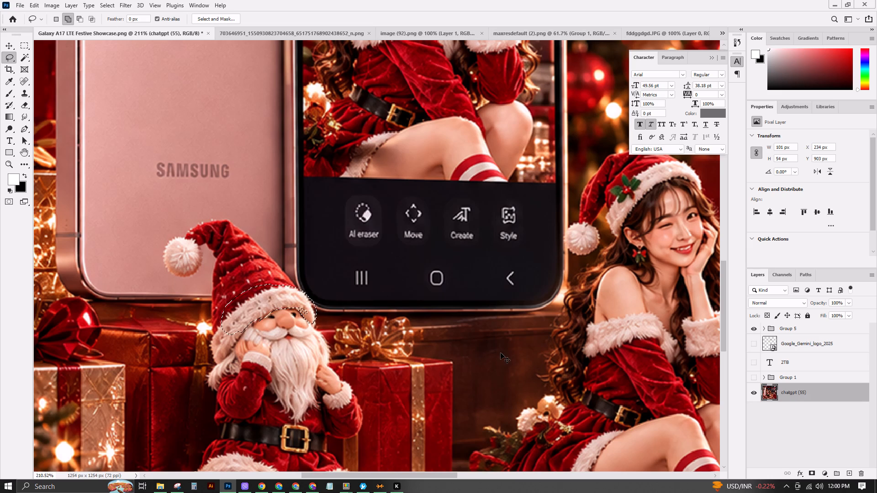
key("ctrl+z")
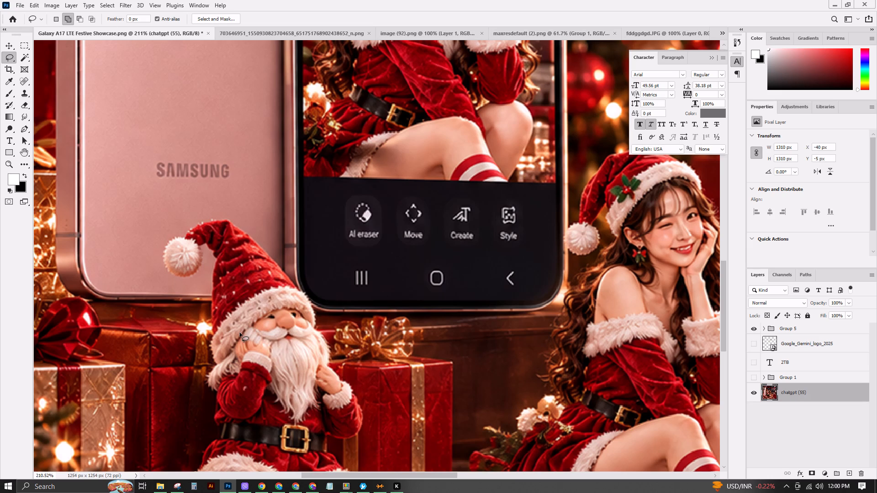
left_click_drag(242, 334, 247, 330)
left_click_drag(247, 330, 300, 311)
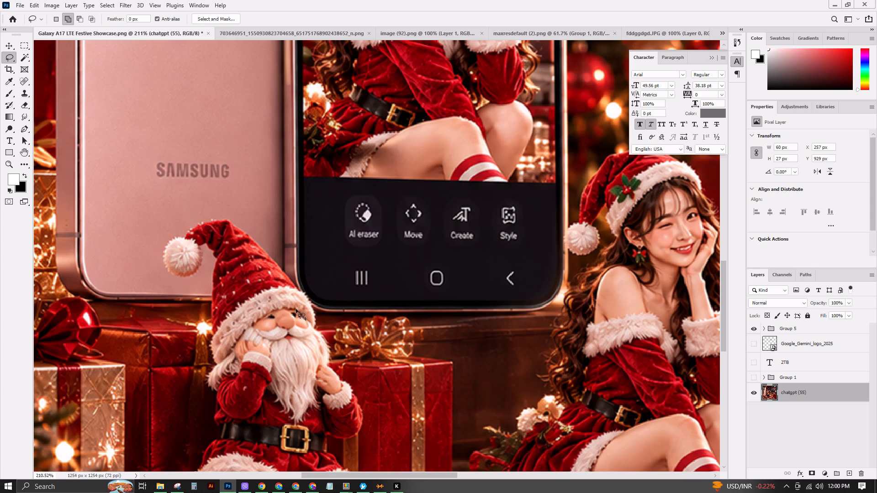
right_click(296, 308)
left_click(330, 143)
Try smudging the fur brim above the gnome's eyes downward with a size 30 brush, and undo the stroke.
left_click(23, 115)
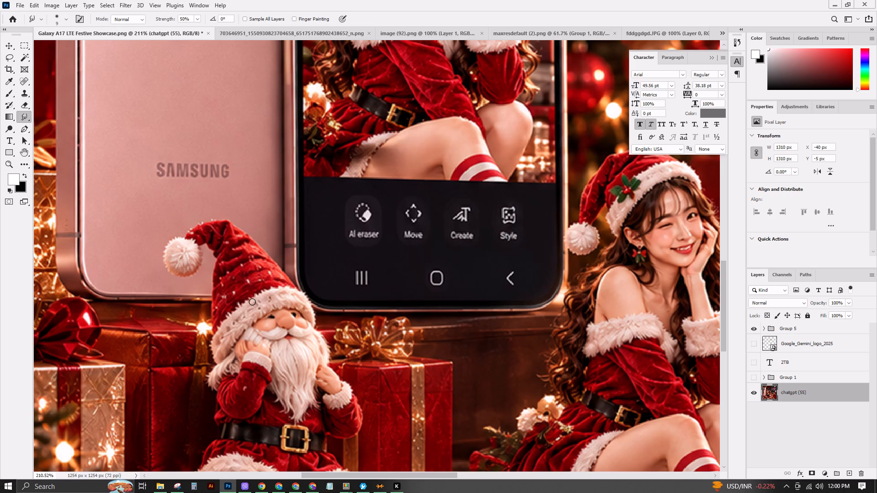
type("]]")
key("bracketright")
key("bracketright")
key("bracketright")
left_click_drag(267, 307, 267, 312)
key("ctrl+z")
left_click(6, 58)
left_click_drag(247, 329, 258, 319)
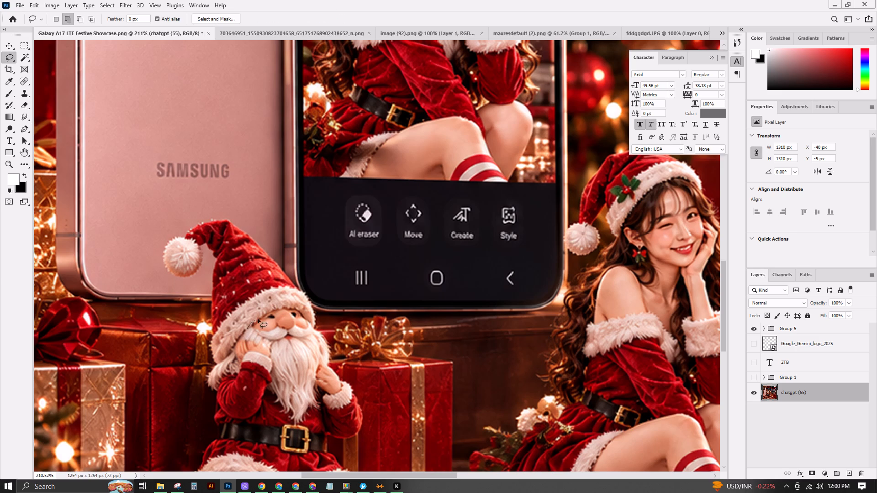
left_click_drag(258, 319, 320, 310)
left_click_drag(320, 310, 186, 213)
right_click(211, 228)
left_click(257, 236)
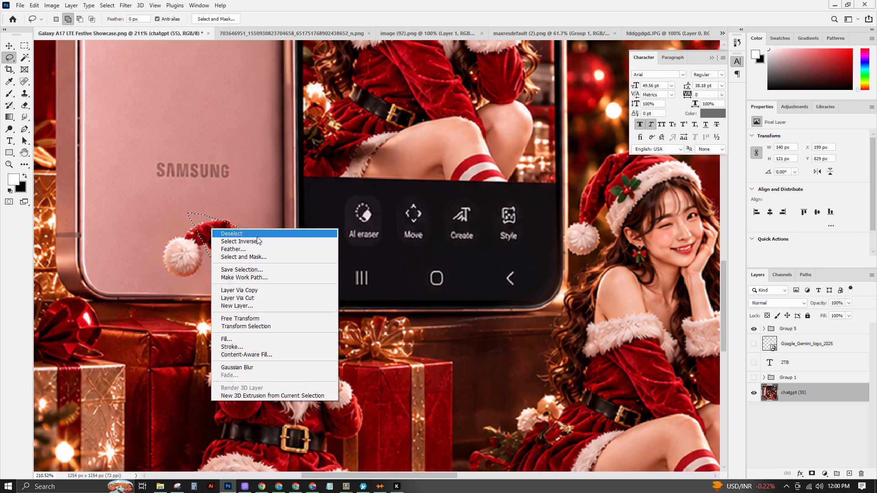
Select the gnome's hat, including its pompom and fur brim, with the Object Selection tool.
left_click_drag(25, 68, 75, 69)
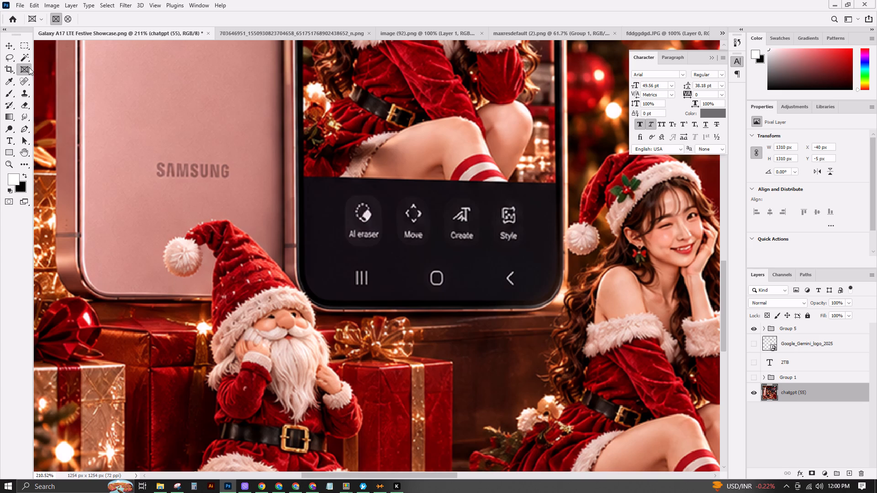
left_click_drag(25, 68, 49, 63)
left_click_drag(29, 57, 64, 66)
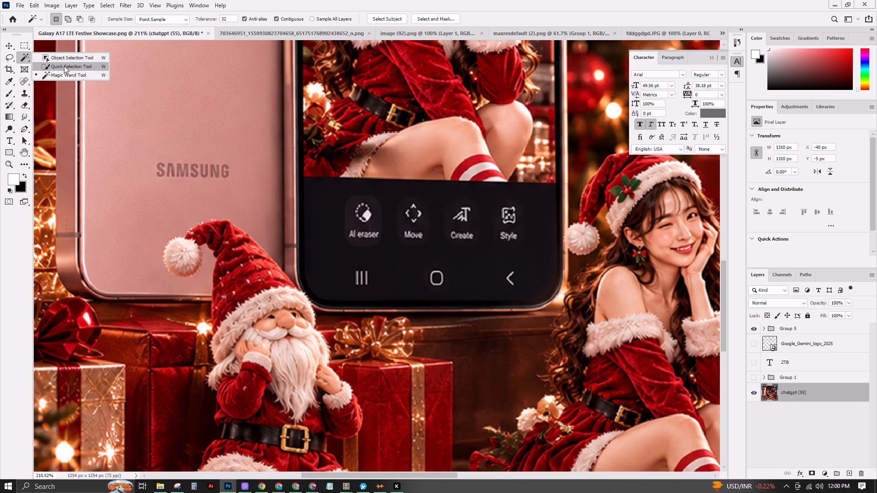
left_click_drag(64, 66, 71, 58)
left_click_drag(148, 211, 295, 319)
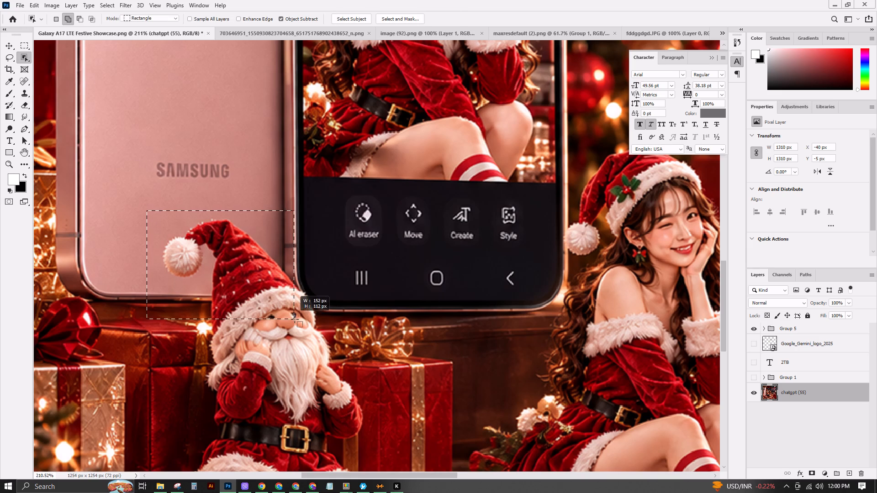
left_click_drag(295, 319, 332, 352)
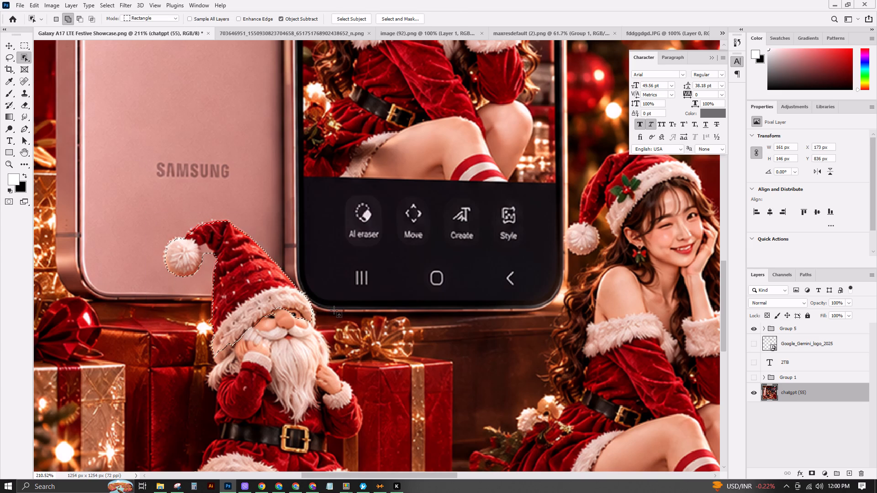
Subtract an ellipse about 38 px across over the gnome's nose and moustache from the hat selection.
scroll(296, 303, "up", 4)
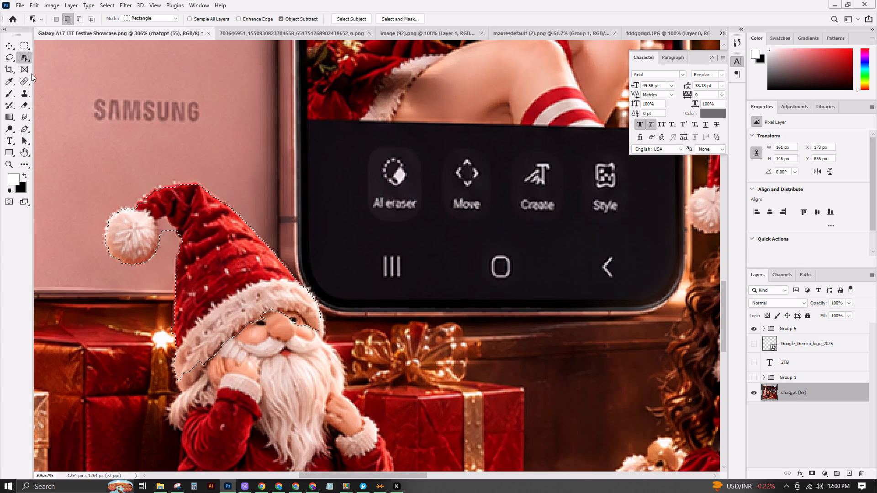
left_click_drag(24, 41, 61, 52)
left_click(80, 19)
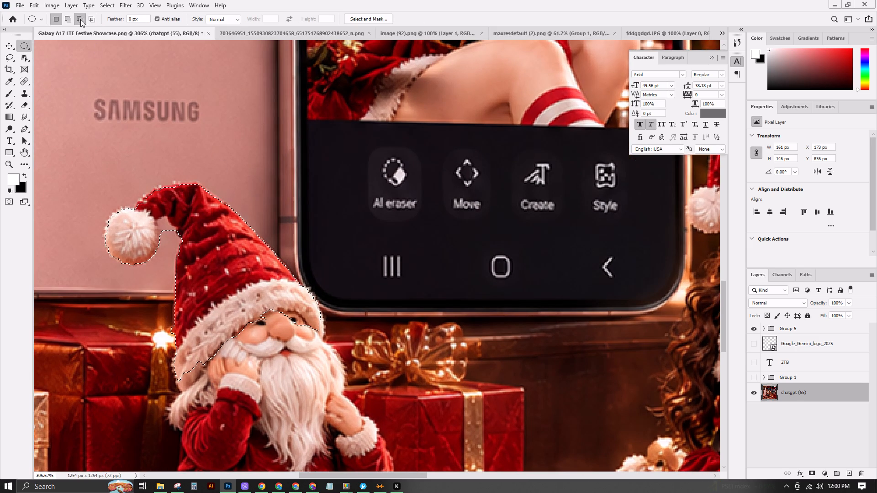
left_click_drag(312, 359, 259, 309)
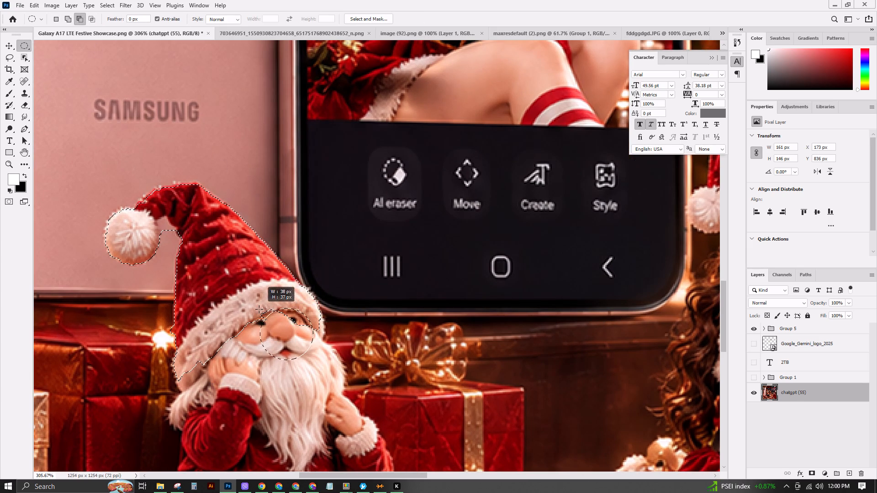
left_click_drag(259, 309, 257, 309)
Copy the selected hat from the chatgpt (55) background onto its own layer.
scroll(299, 354, "down", 4)
right_click(268, 290)
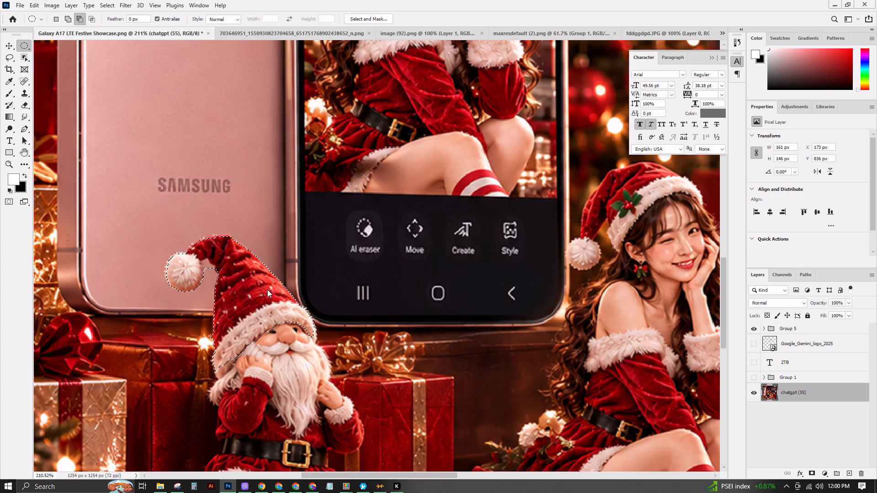
left_click(307, 352)
Warp the copied hat so its fur brim stretches down over the gnome's eyes.
scroll(304, 344, "down", 4)
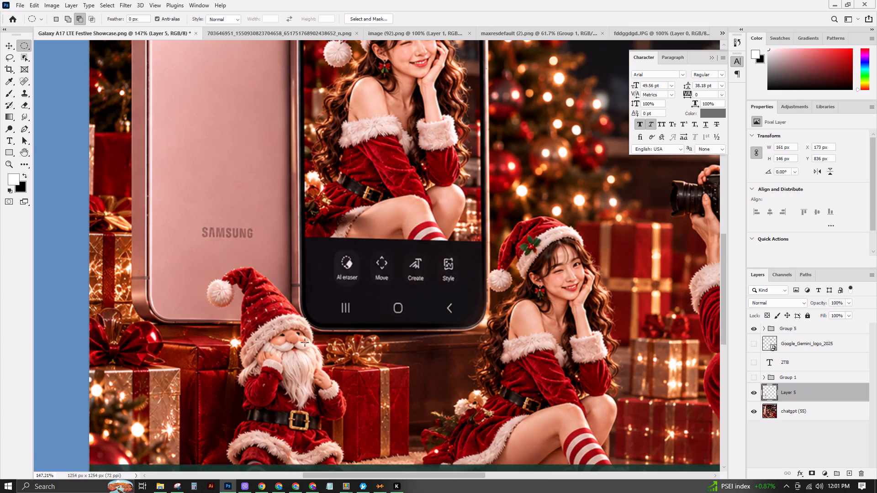
key("ctrl+t")
scroll(310, 350, "down", 4, "ctrl")
scroll(297, 330, "up", 7)
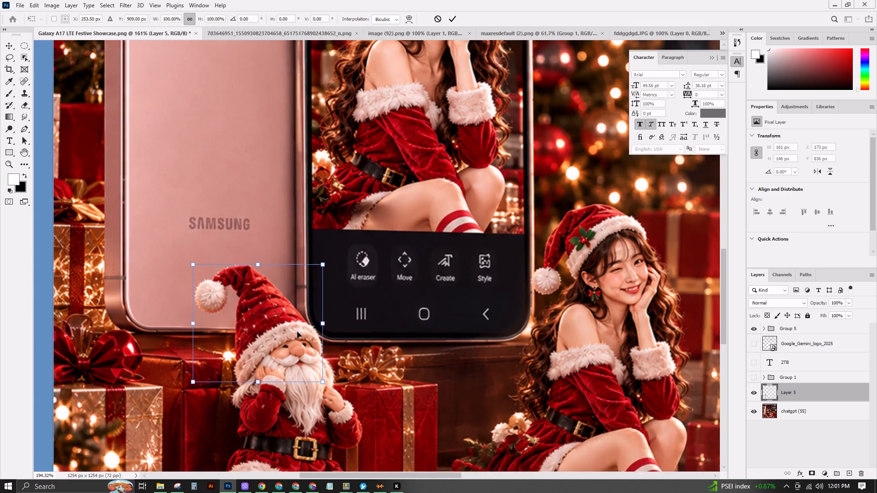
right_click(297, 332)
left_click(320, 226)
left_click_drag(297, 330, 297, 334)
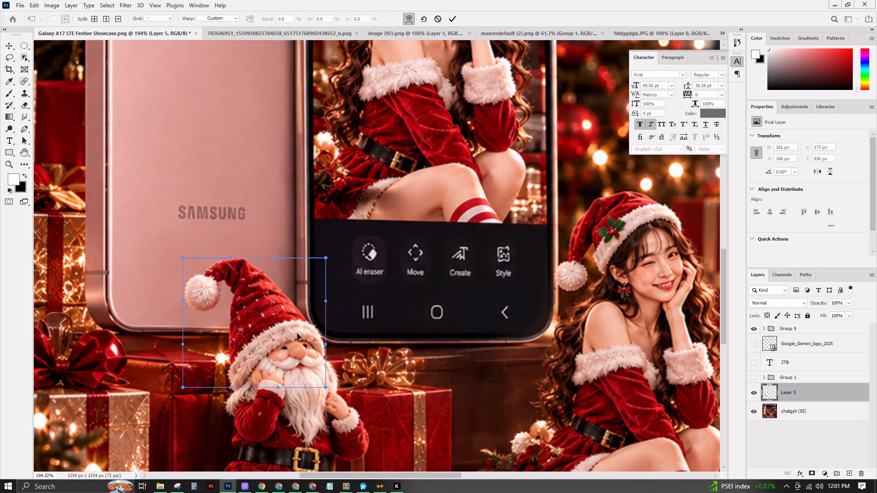
left_click_drag(297, 334, 300, 339)
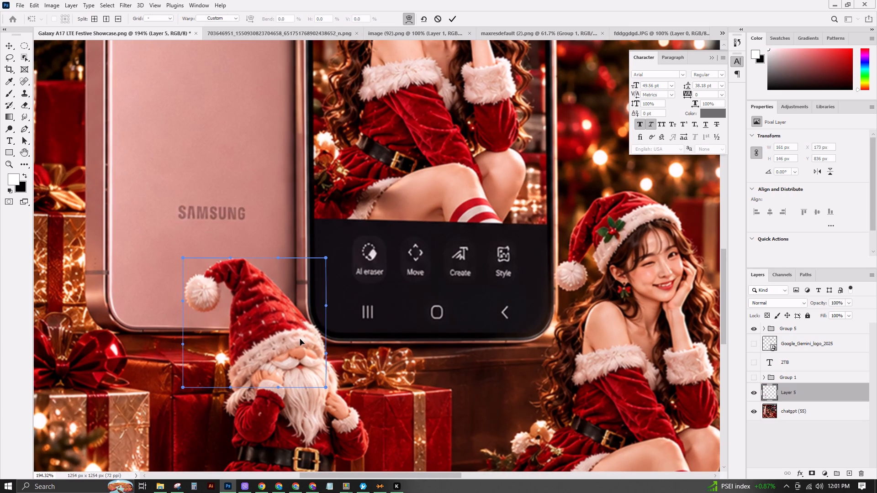
left_click_drag(300, 339, 298, 337)
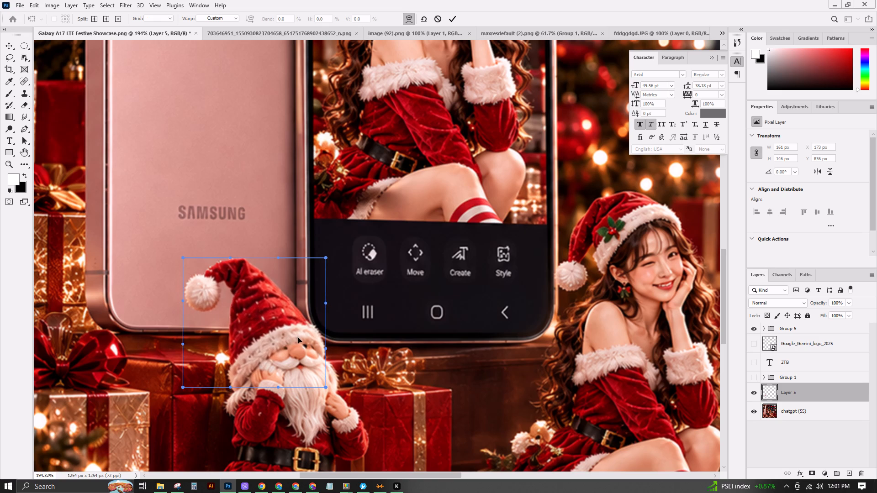
left_click_drag(298, 337, 298, 339)
Pull the hat warp's upper-right corner and right edge slightly outward, and apply the transform.
right_click(298, 324)
left_click(335, 221)
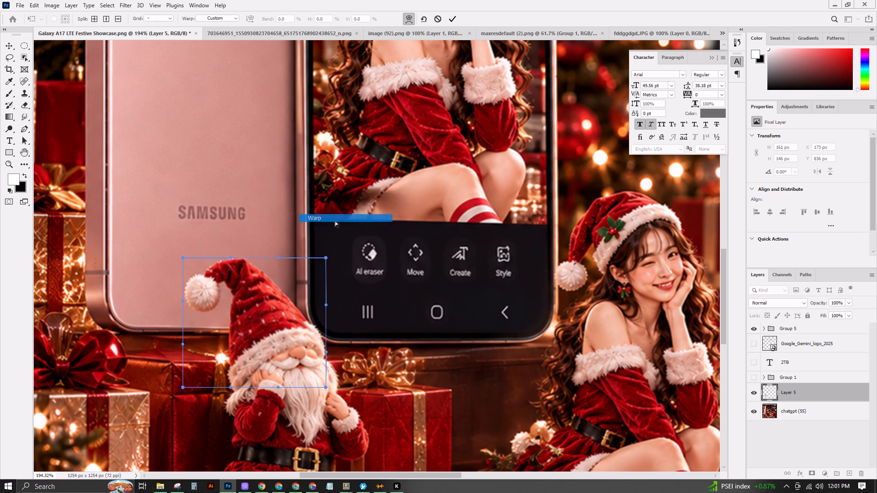
left_click_drag(325, 258, 331, 255)
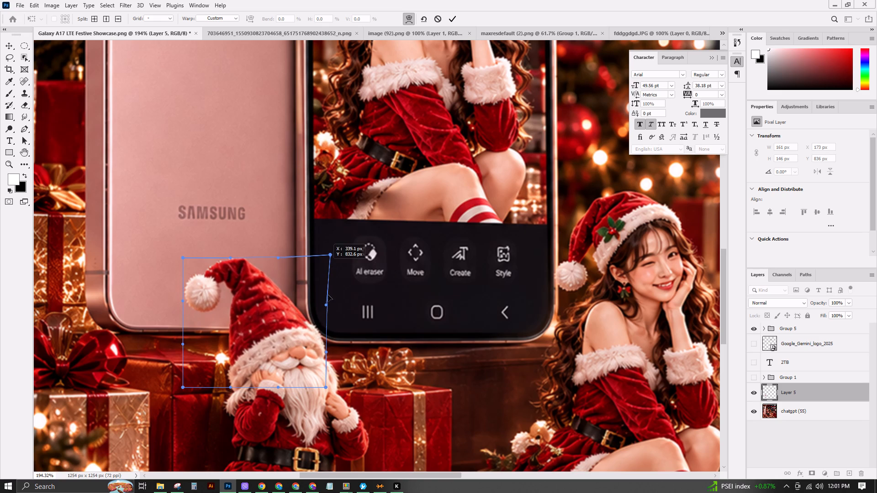
left_click_drag(328, 305, 344, 306)
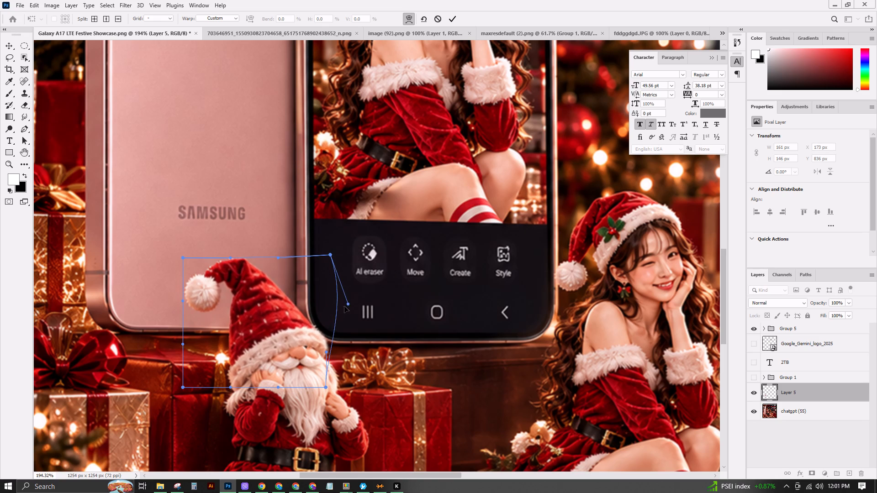
left_click_drag(344, 306, 341, 307)
left_click(453, 20)
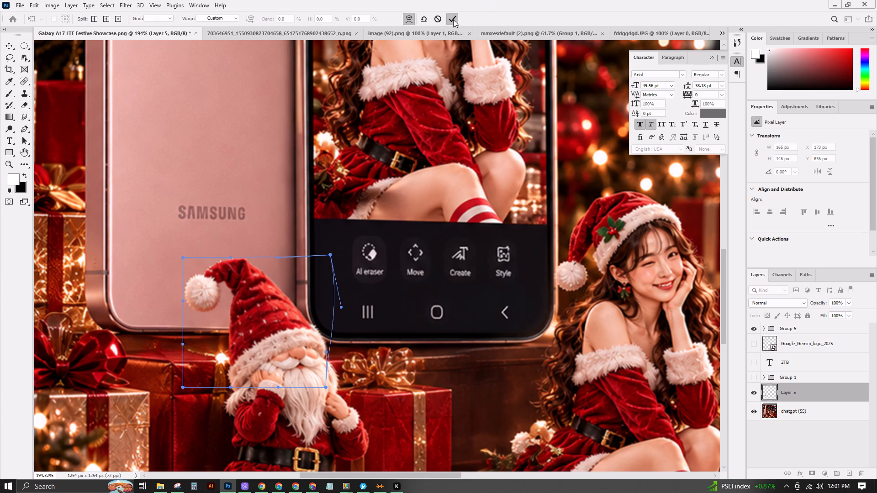
Nudge the copied hat 2 px down and 1 px left to line it up with the gnome's head.
scroll(398, 297, "down", 5)
scroll(335, 331, "up", 6)
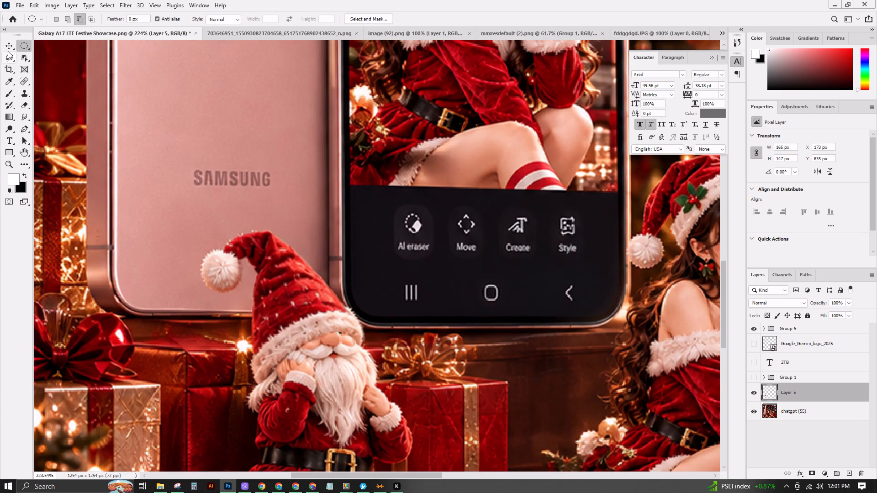
left_click(13, 48)
key("Down")
key("Down")
key("Down")
key("Left")
key("Left")
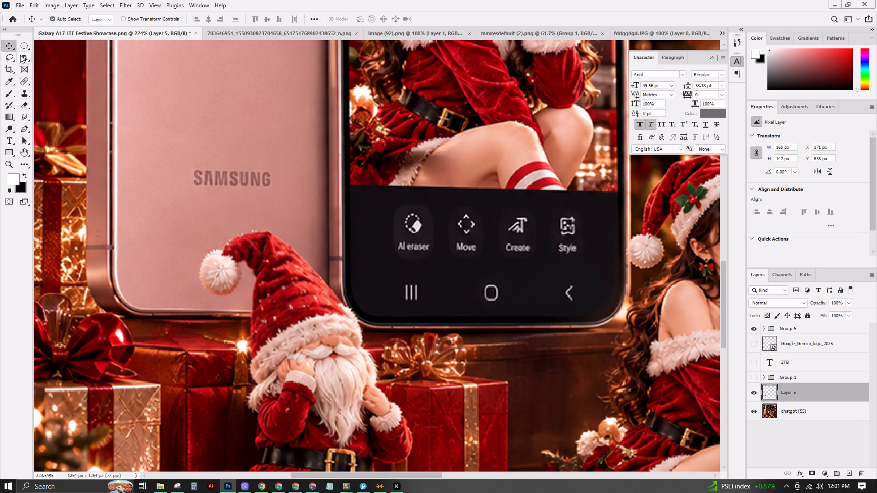
key("Up")
key("Right")
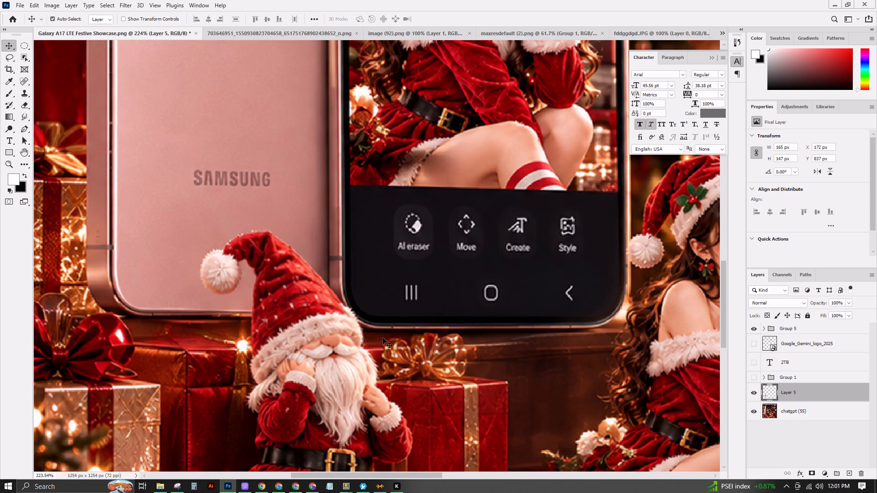
Show the phone mockup group (Group 1) and move the hat layer (Layer 5) above it.
left_click(755, 375)
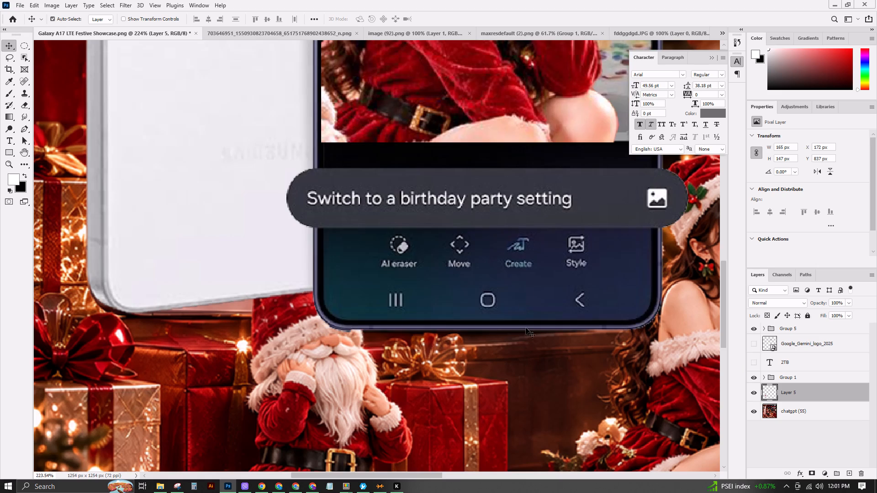
scroll(366, 317, "down", 1)
left_click(844, 392)
left_click_drag(819, 390, 814, 376)
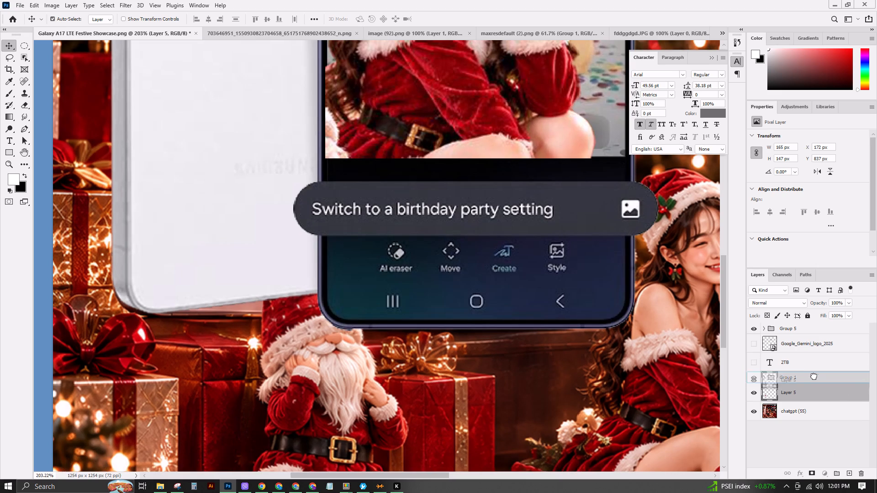
left_click_drag(814, 376, 810, 368)
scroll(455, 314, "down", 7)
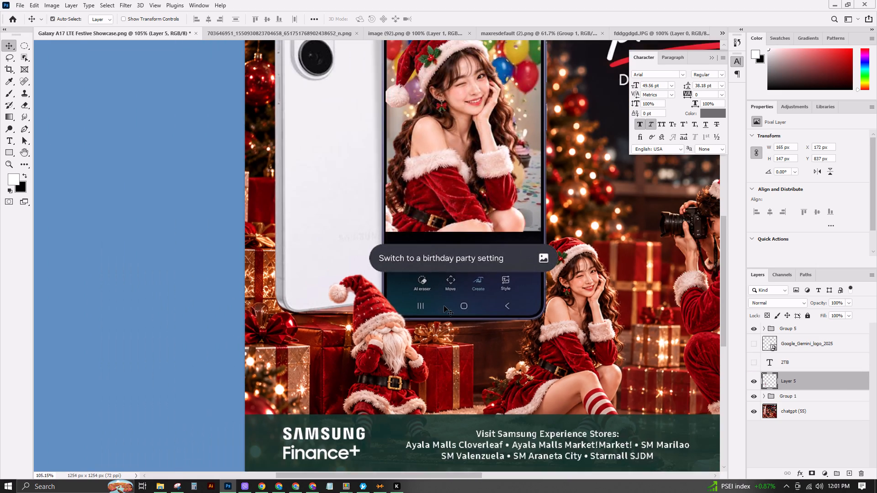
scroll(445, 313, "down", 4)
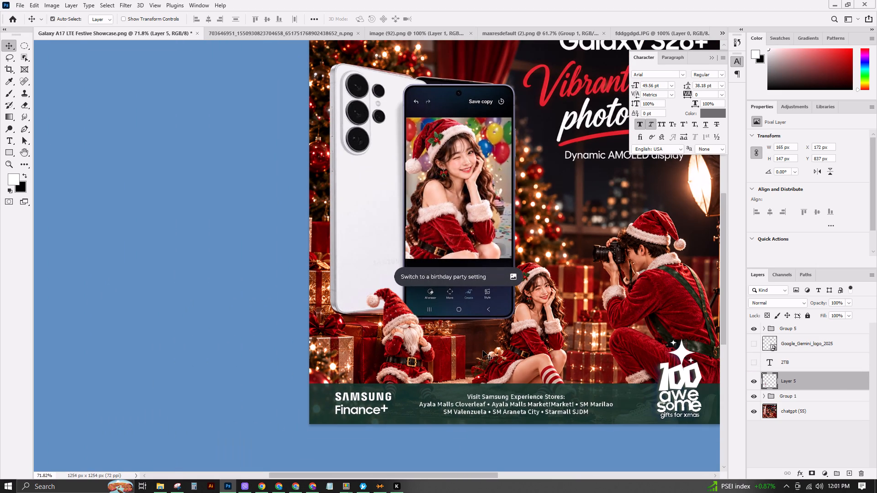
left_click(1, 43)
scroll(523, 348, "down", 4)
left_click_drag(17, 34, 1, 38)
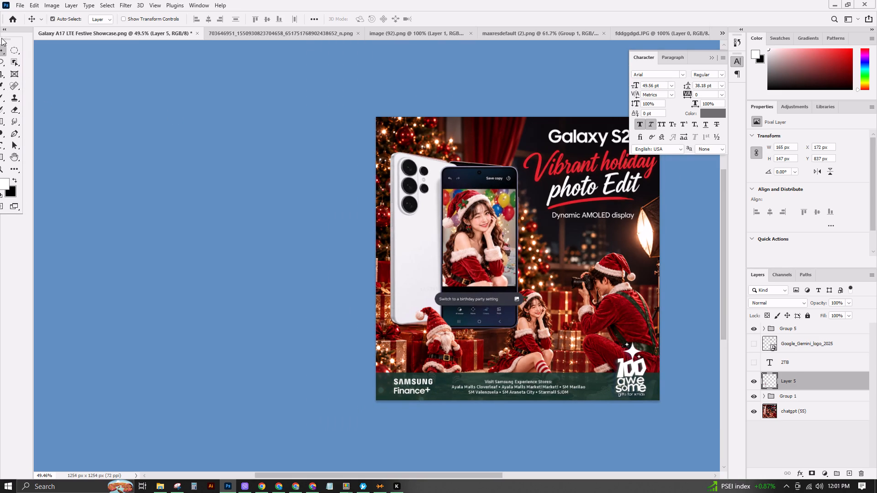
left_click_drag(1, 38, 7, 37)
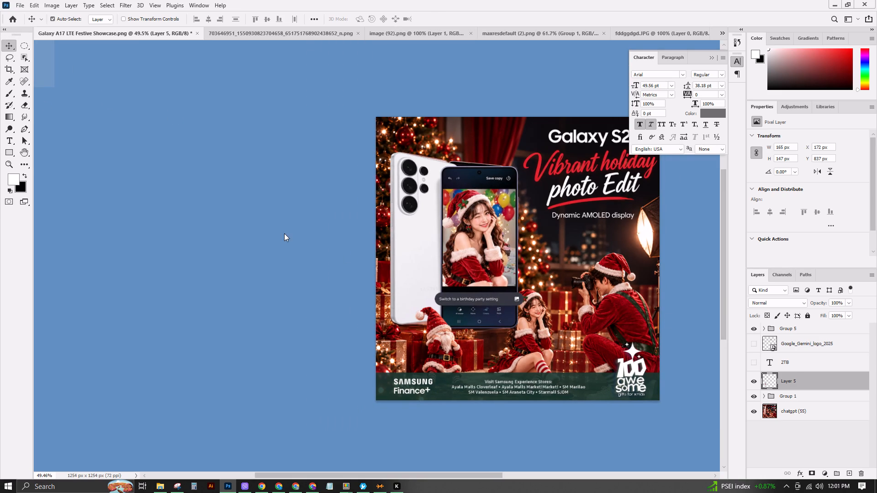
Open the colour of the footer band's Color Overlay effect (Layer 1) for editing.
left_click(237, 228)
scroll(590, 365, "down", 2)
scroll(567, 374, "up", 4)
left_click(603, 387)
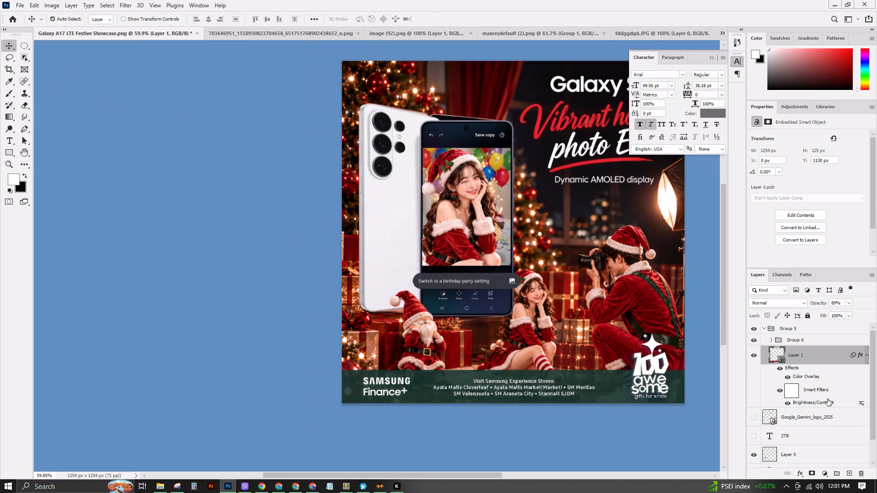
double_click(810, 375)
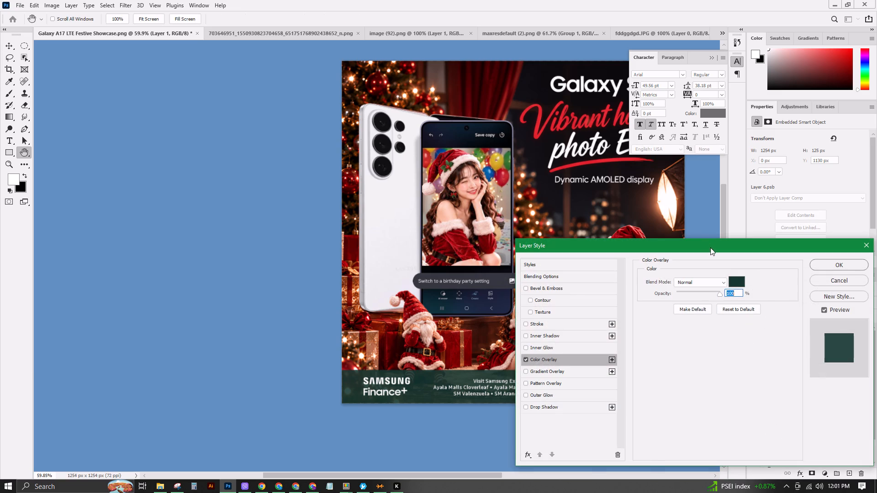
left_click_drag(711, 247, 161, 123)
left_click(189, 156)
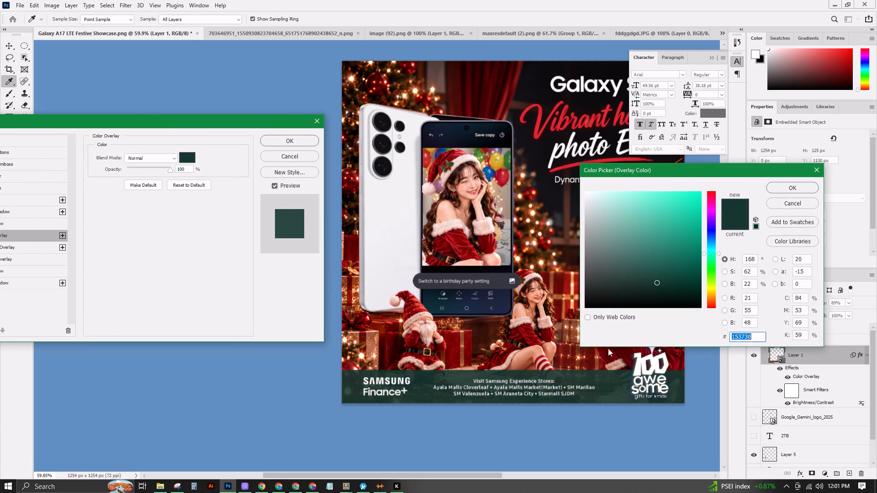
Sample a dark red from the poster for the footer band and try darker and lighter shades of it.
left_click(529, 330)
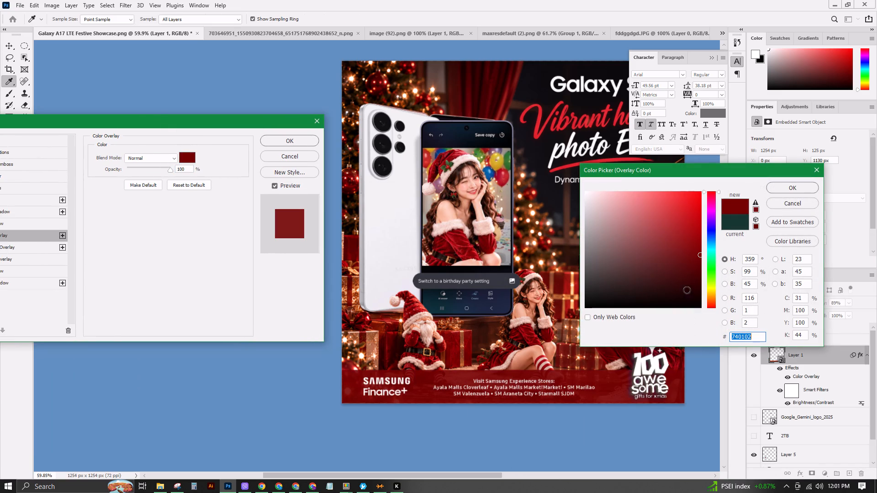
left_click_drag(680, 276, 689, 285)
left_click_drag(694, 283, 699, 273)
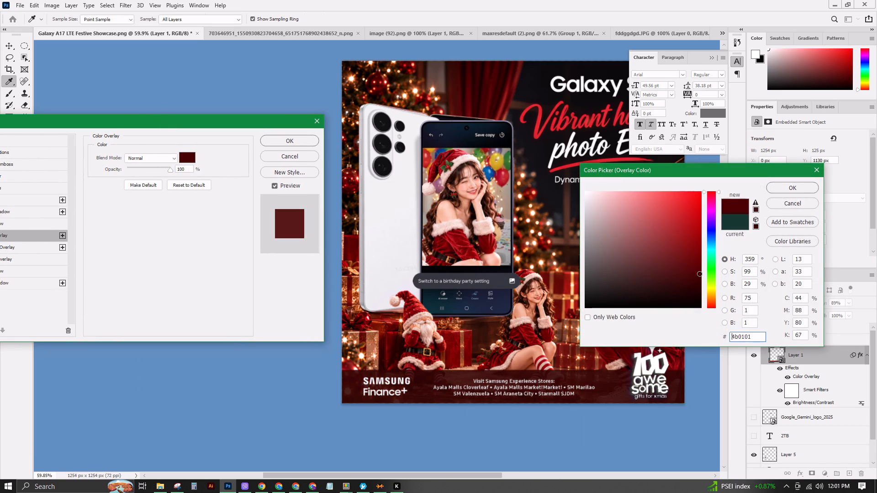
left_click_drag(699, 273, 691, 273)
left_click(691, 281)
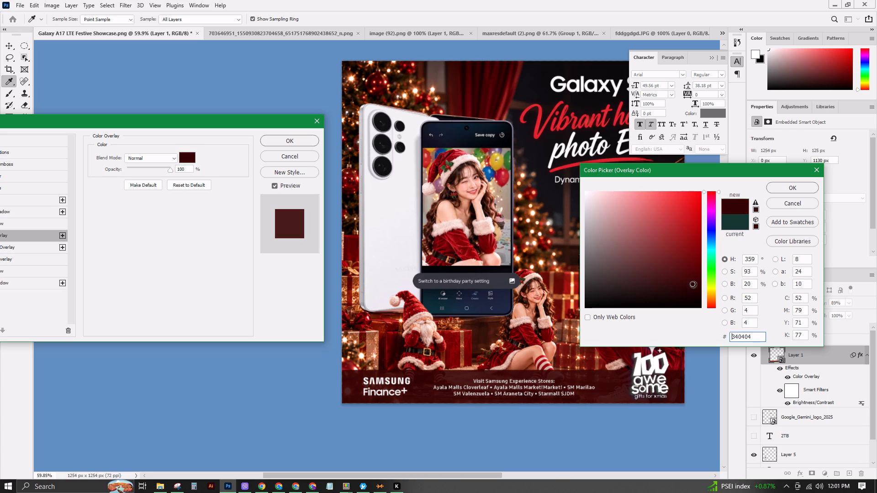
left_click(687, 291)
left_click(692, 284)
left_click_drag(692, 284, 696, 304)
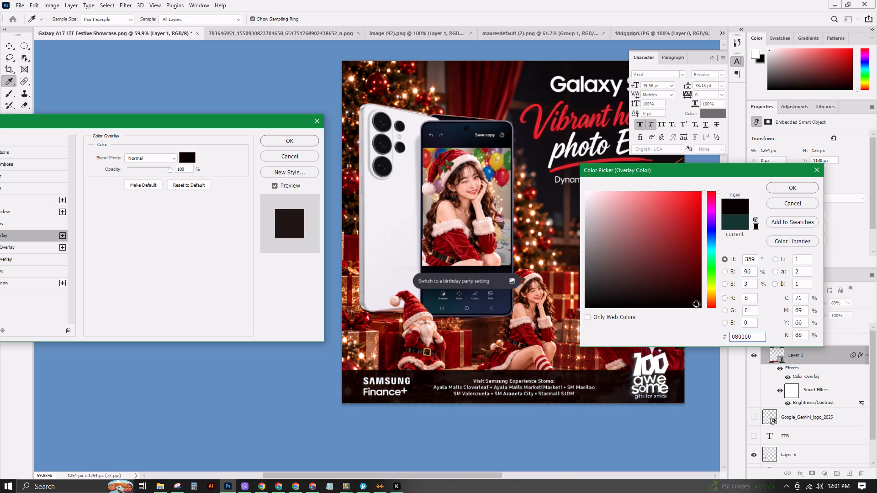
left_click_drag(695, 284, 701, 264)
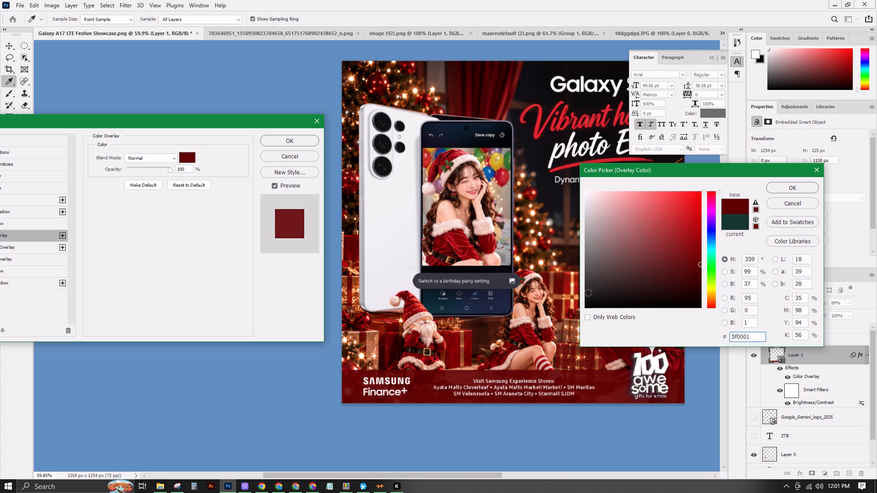
Sample a warm orange from the Christmas scene, mute it to a medium brown of hue 27°, and apply it as the footer band's overlay.
left_click(564, 298)
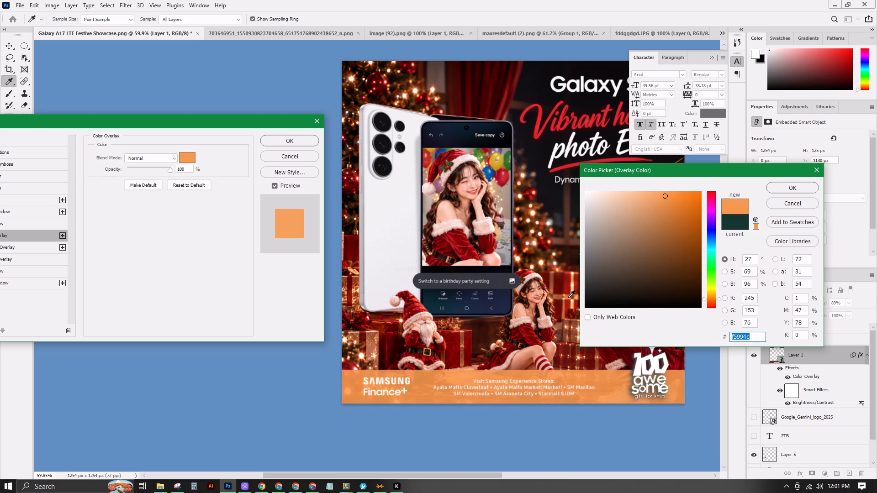
left_click_drag(672, 210, 665, 236)
left_click_drag(660, 232, 661, 215)
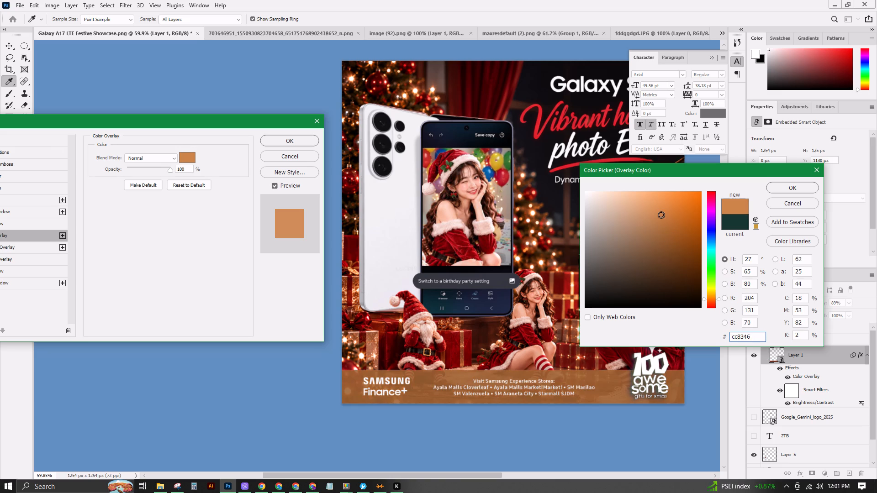
left_click_drag(659, 220, 655, 237)
left_click_drag(652, 228, 650, 213)
left_click_drag(652, 217, 652, 223)
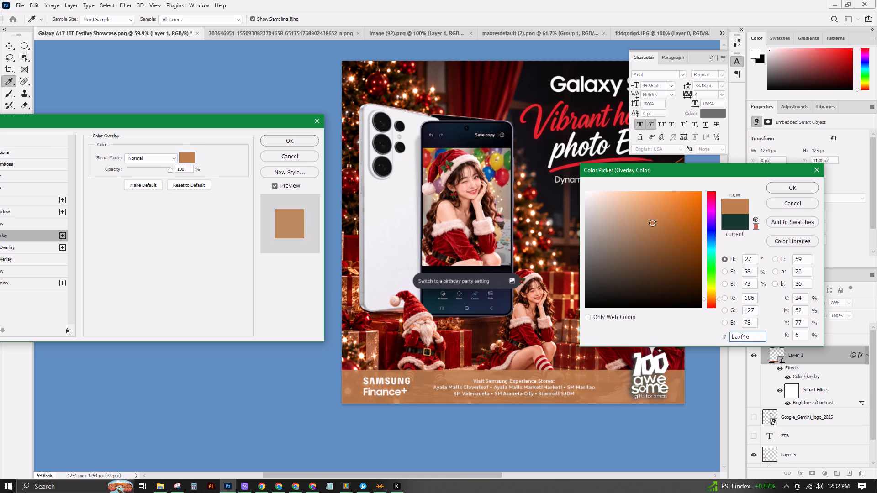
left_click(652, 231)
left_click(773, 187)
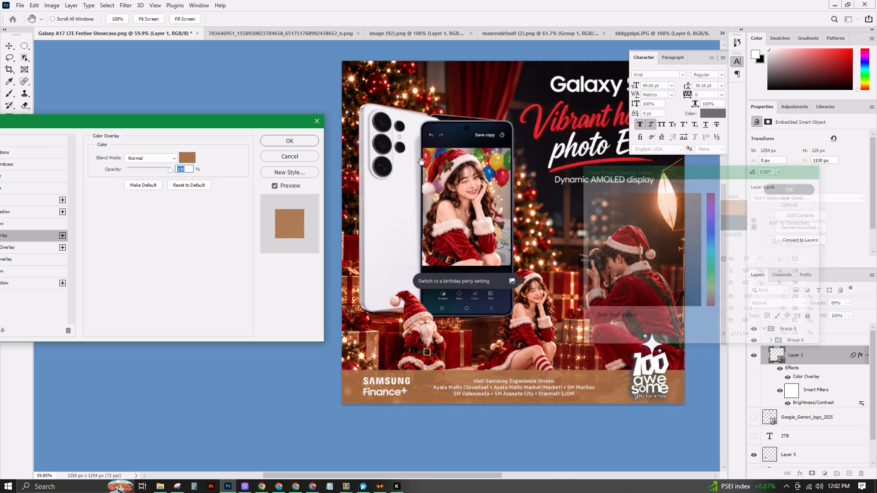
left_click(309, 145)
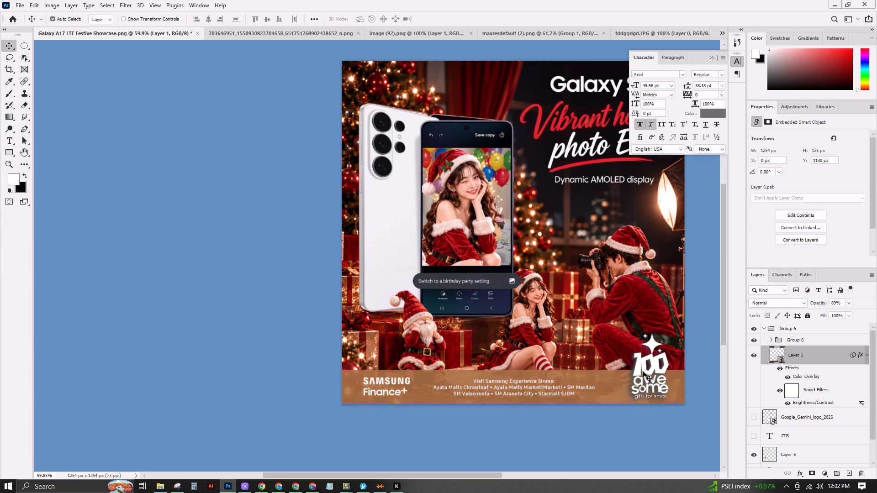
Adjust the Hue/Saturation filter on the "100 awesome" logo (Group 2) to hue about -8, saturation +42 and lightness slightly above zero.
left_click(650, 372)
left_click(796, 437)
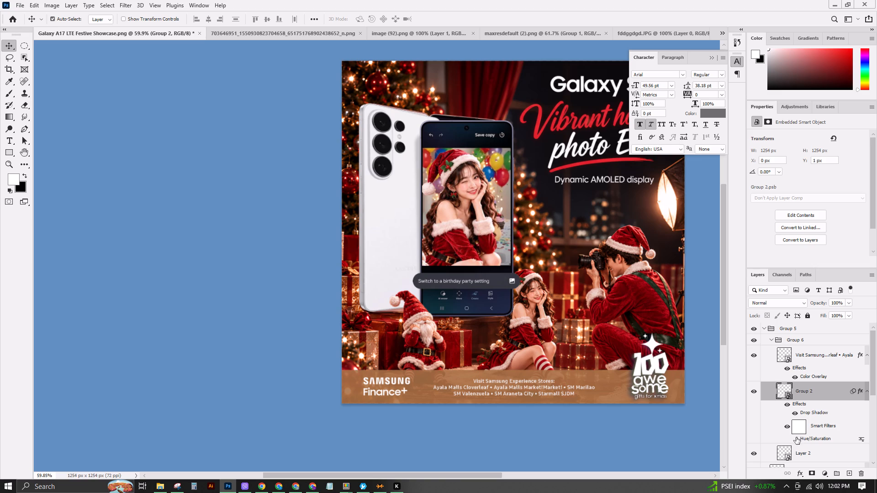
left_click(796, 438)
double_click(808, 438)
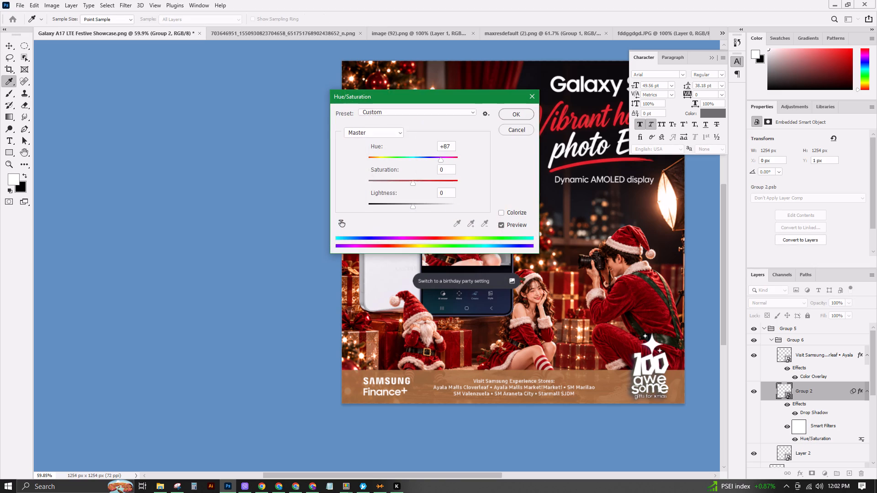
left_click_drag(441, 159, 413, 158)
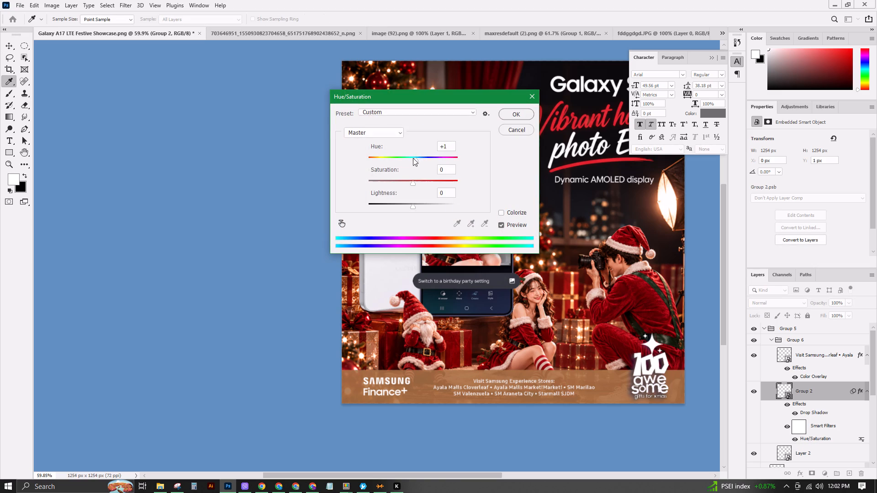
left_click_drag(413, 158, 440, 157)
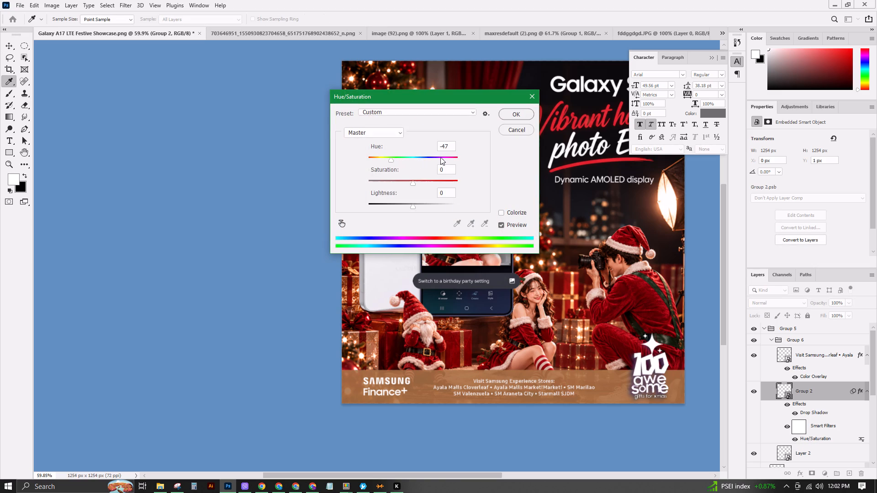
left_click_drag(440, 157, 481, 155)
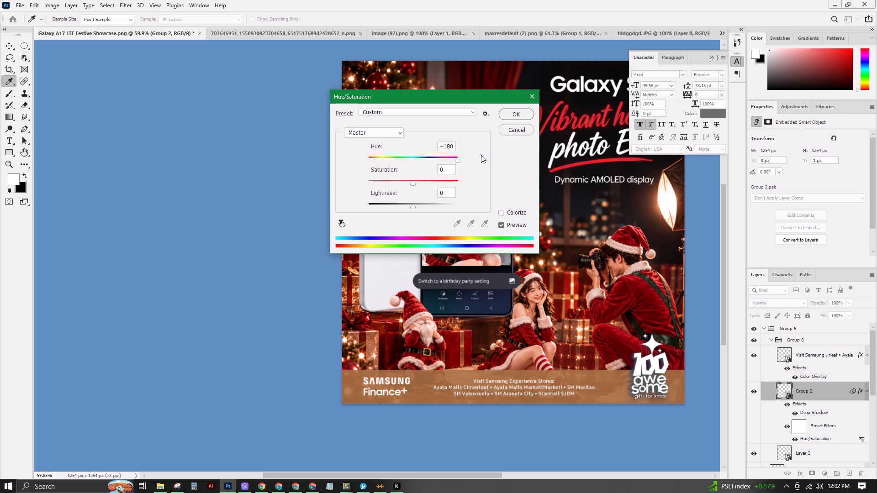
left_click_drag(481, 155, 502, 153)
left_click_drag(452, 158, 371, 160)
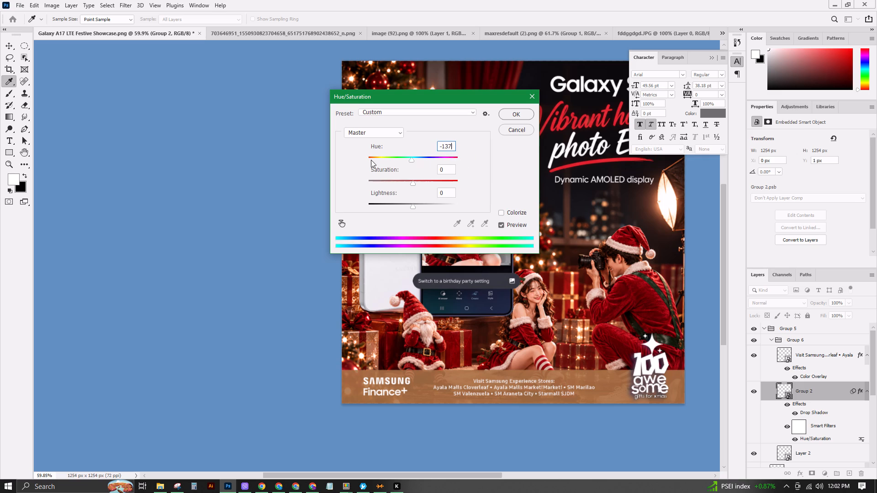
left_click_drag(371, 160, 385, 160)
left_click_drag(414, 184, 390, 184)
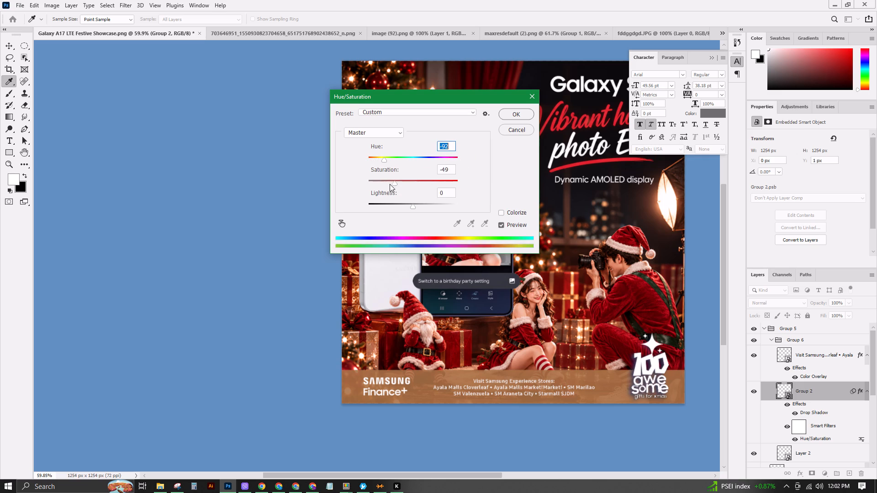
left_click_drag(390, 184, 432, 186)
left_click_drag(384, 160, 402, 161)
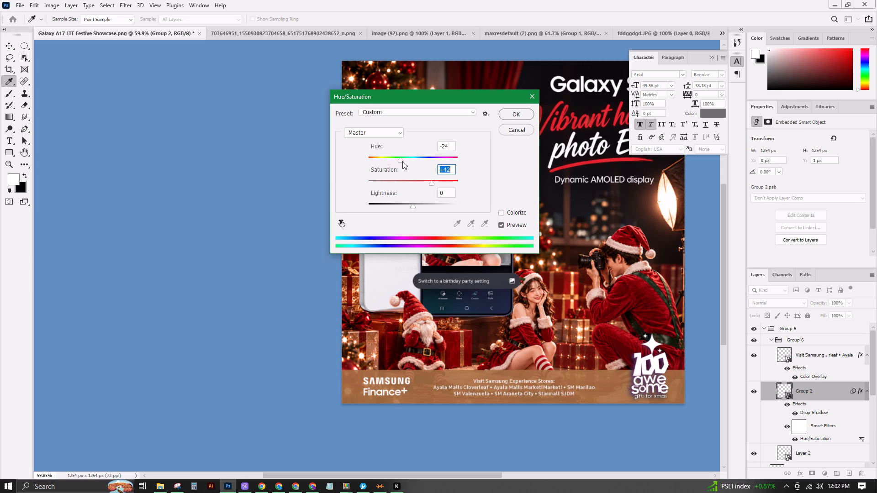
left_click_drag(402, 161, 411, 161)
left_click_drag(416, 207, 397, 208)
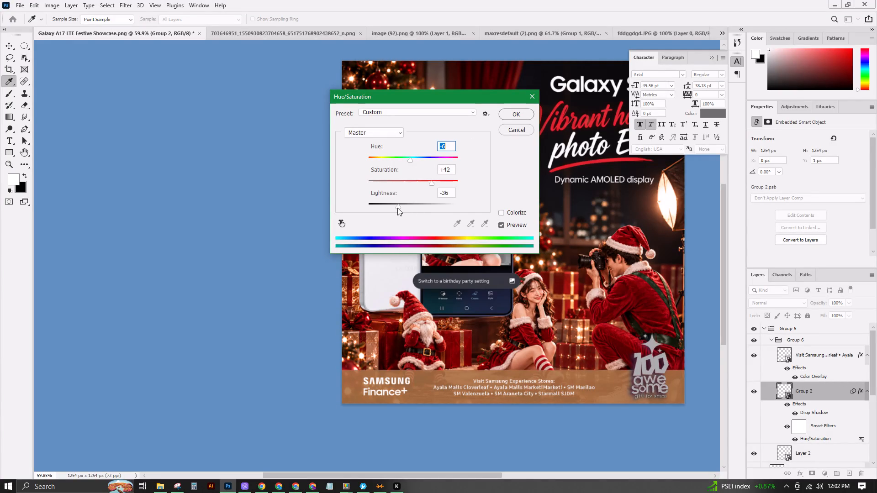
left_click_drag(397, 208, 421, 209)
left_click(513, 114)
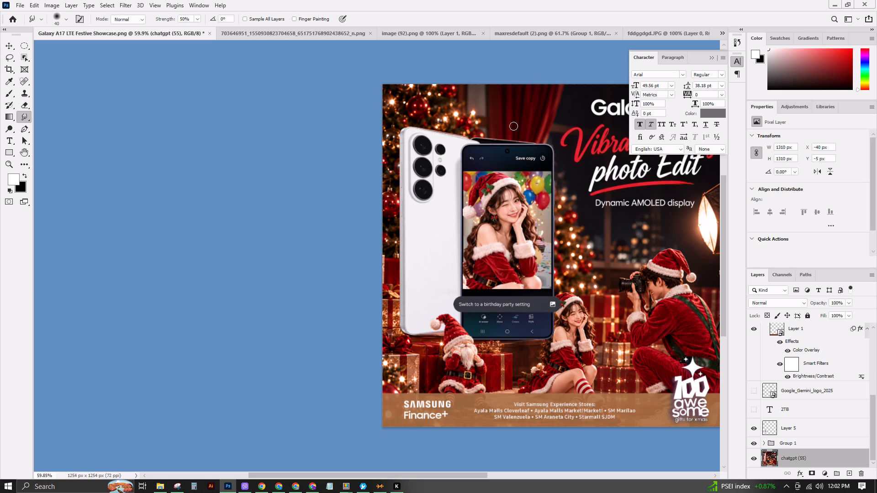
key("bracketright")
key("bracketright")
key("bracketright")
key("bracketright")
key("bracketright")
left_click_drag(503, 128, 503, 147)
left_click_drag(515, 133, 515, 149)
left_click_drag(525, 136, 525, 147)
left_click_drag(531, 138, 530, 149)
Smudge away the remaining dark edge on the background layer, between the white phone back and the front phone's upper corner.
left_click_drag(495, 138, 495, 153)
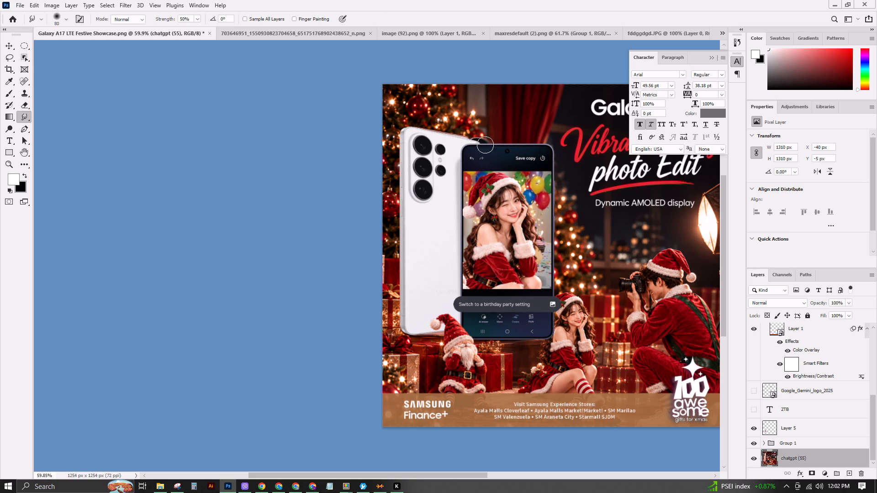
left_click_drag(480, 141, 479, 149)
left_click_drag(479, 142, 477, 147)
left_click(479, 147)
scroll(525, 220, "down", 3)
scroll(604, 212, "up", 3)
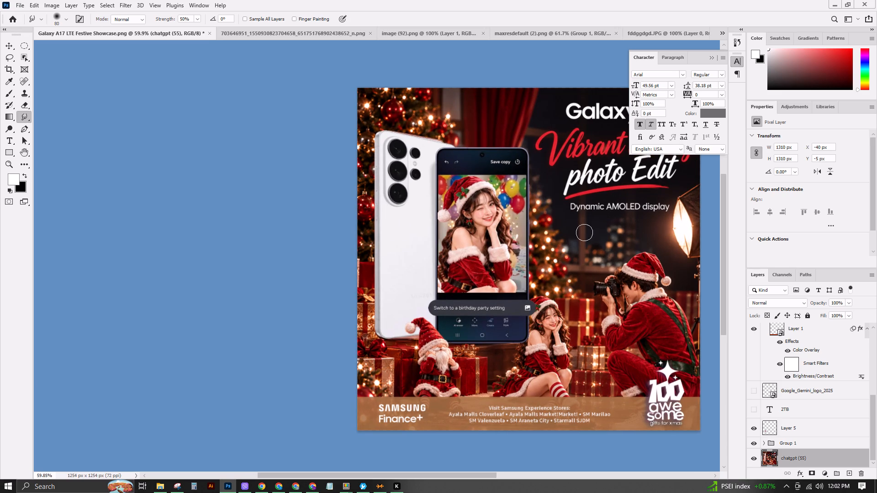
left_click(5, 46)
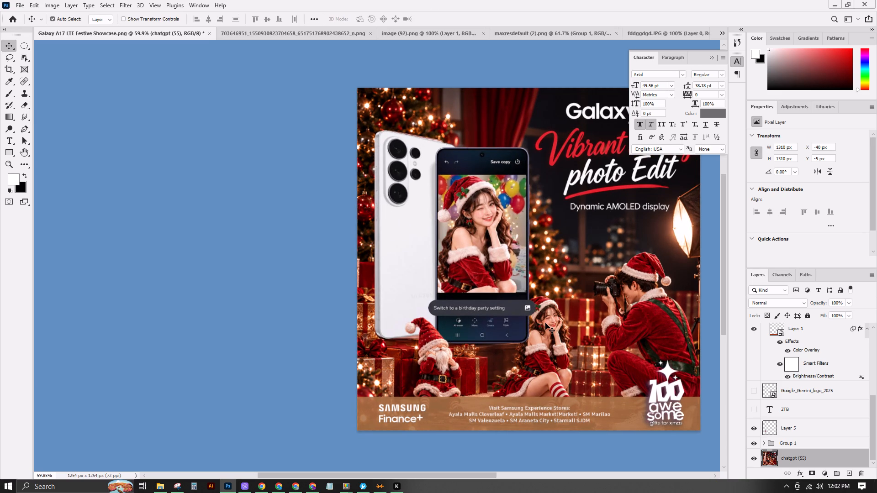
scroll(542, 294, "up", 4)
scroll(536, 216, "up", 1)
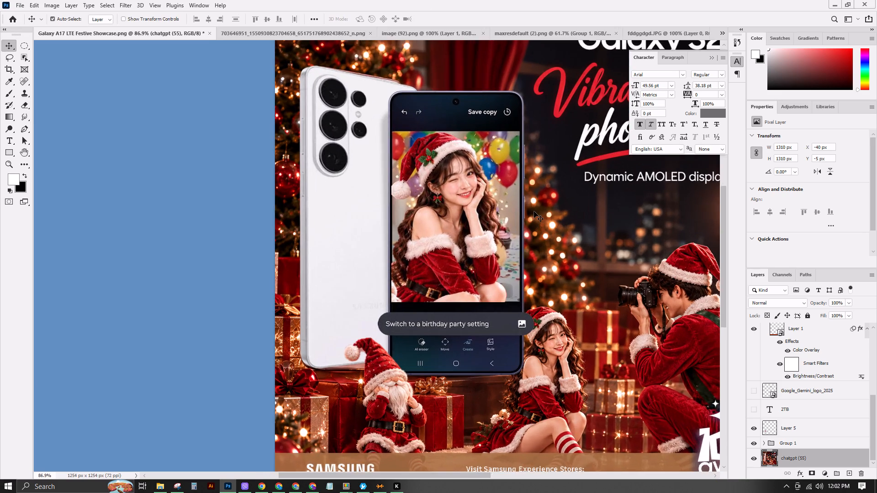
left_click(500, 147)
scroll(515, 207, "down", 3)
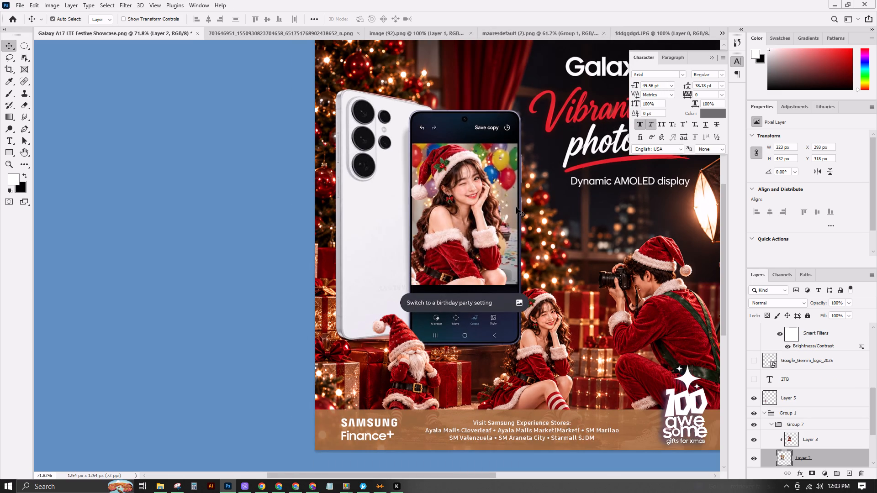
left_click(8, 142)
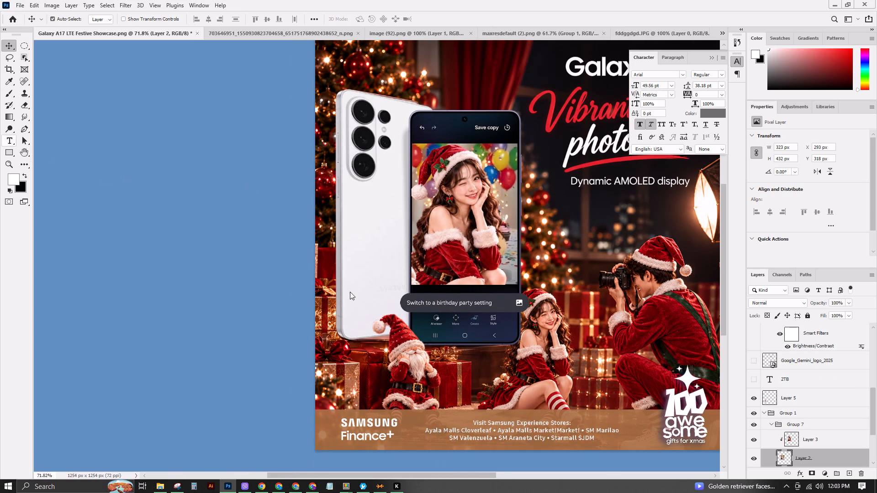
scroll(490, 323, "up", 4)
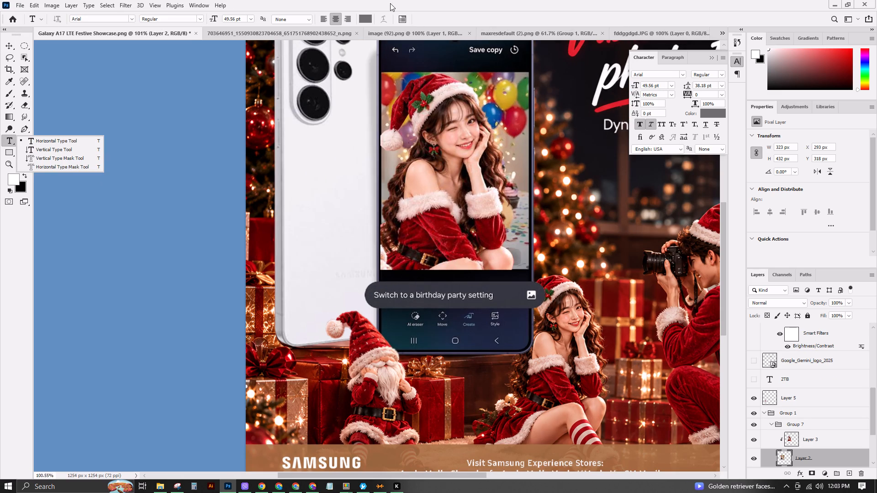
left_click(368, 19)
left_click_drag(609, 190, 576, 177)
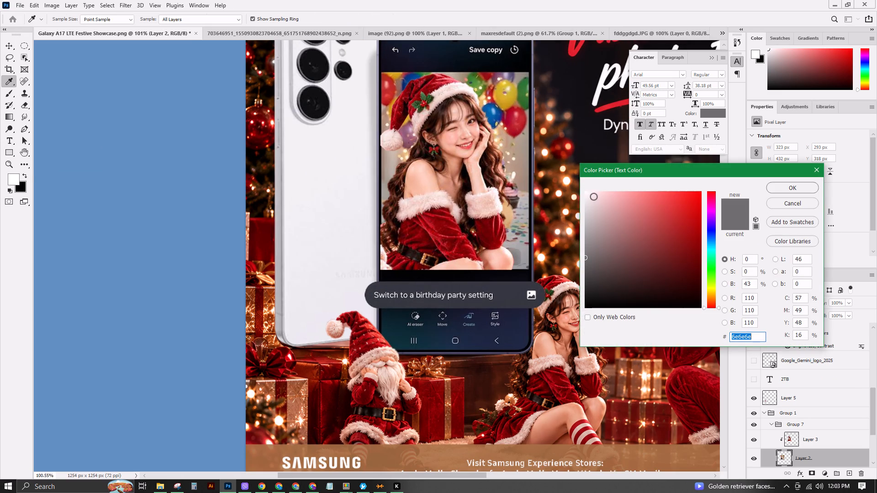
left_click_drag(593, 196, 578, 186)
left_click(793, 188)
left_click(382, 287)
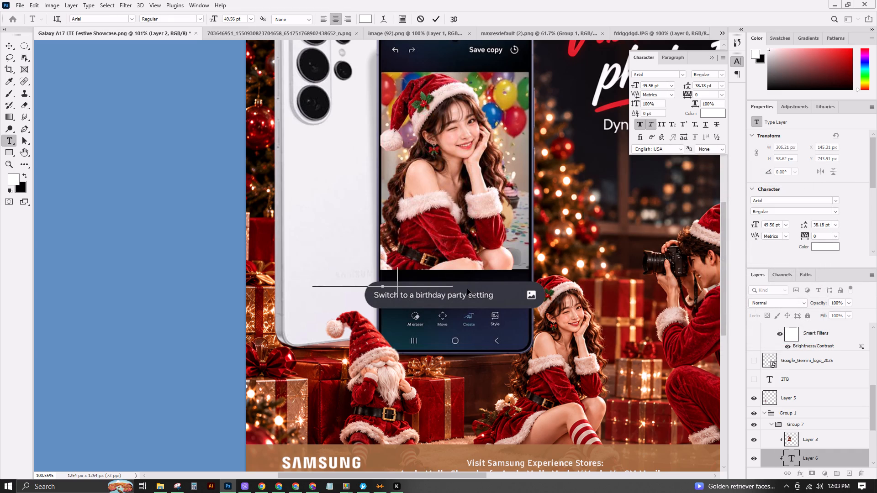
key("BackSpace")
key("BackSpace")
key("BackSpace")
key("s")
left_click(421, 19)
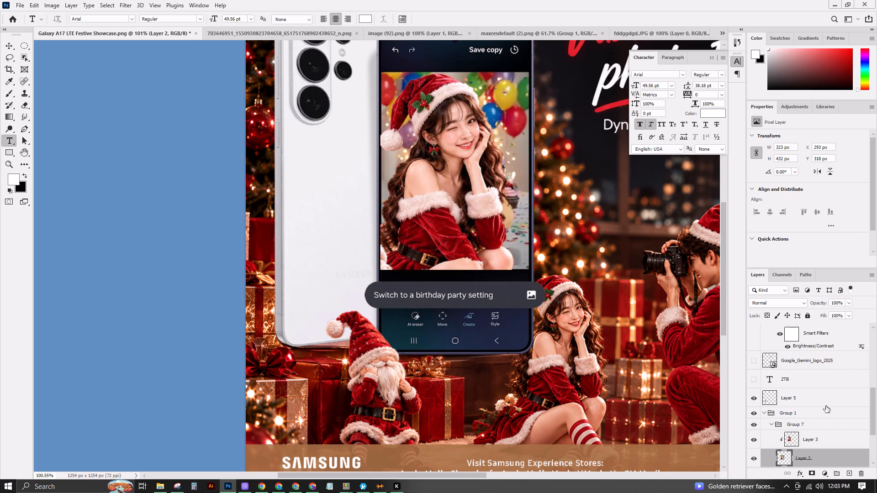
Above the 2TB layer, start a white bold Arial text line reading "Switch to a" over the phone's prompt bar.
left_click(820, 382)
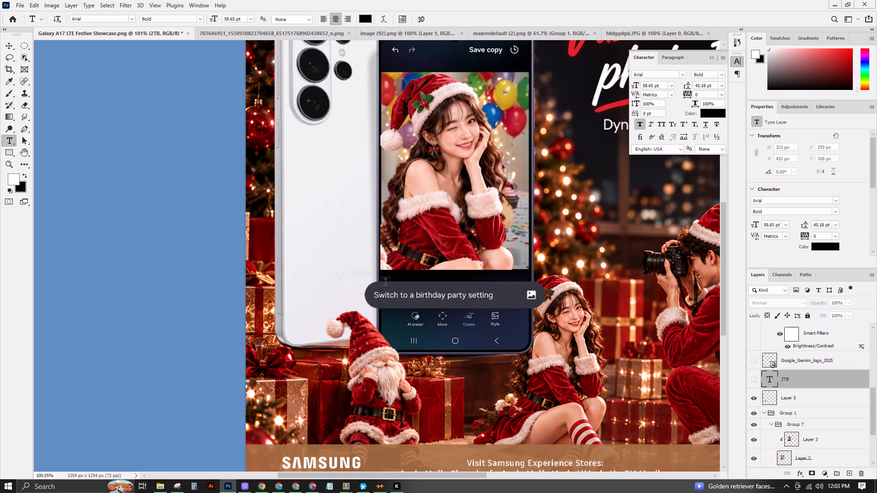
left_click(386, 283)
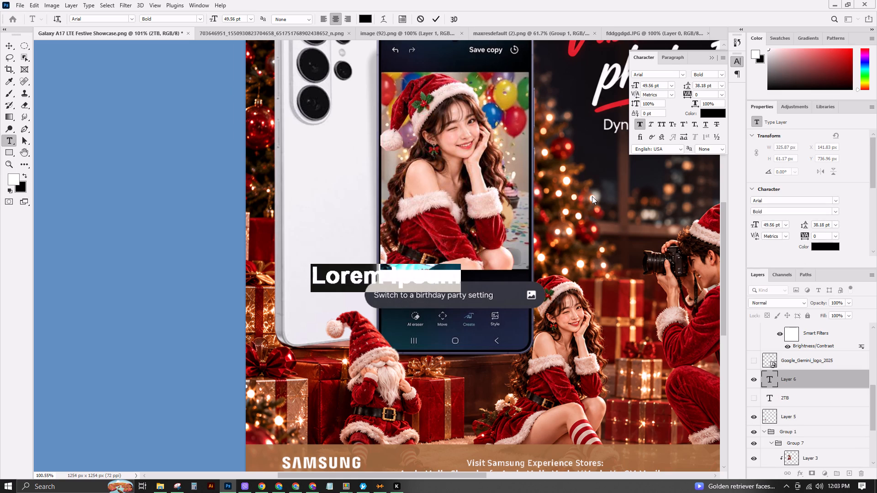
left_click(427, 16)
left_click(419, 17)
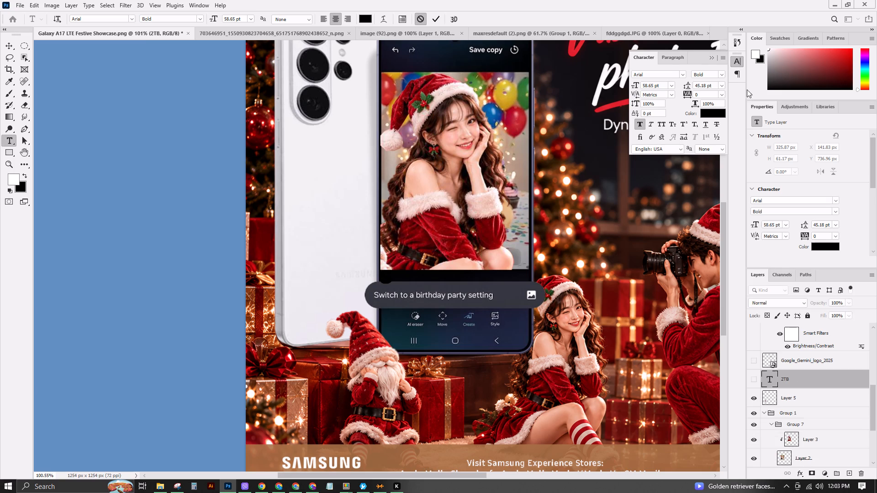
left_click(703, 112)
left_click_drag(589, 202, 578, 191)
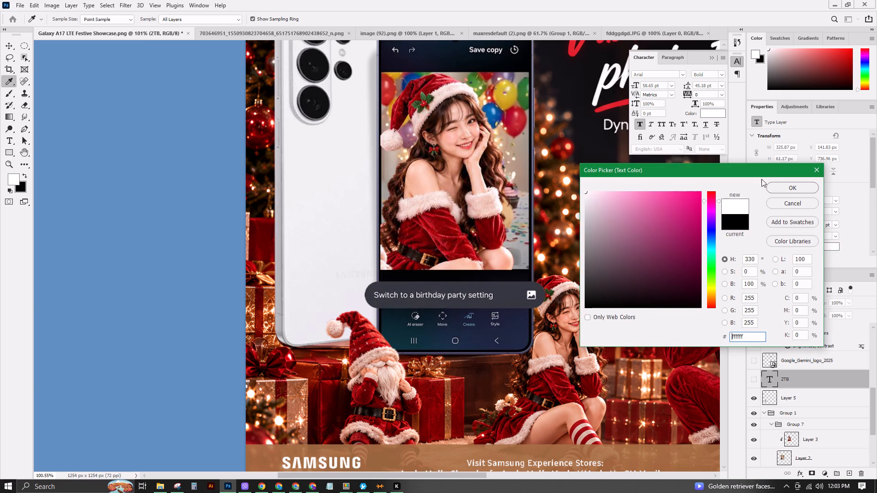
left_click(792, 187)
left_click(395, 279)
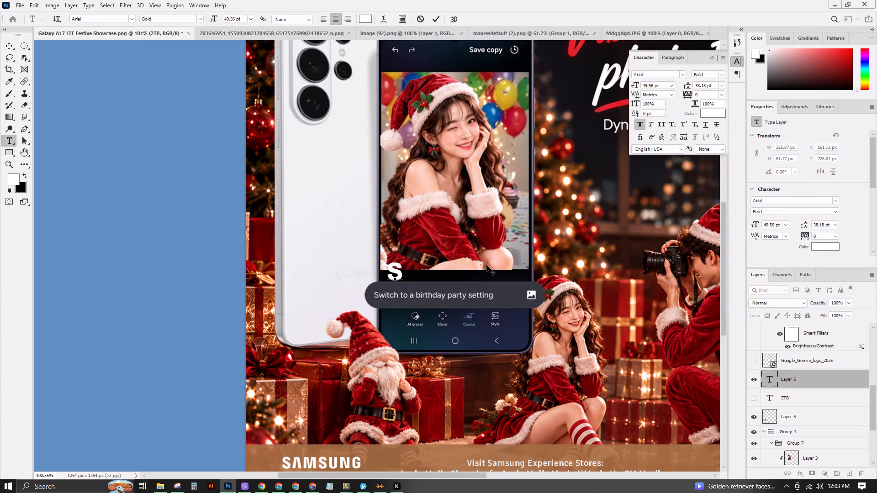
type("WITCH")
key("BackSpace")
key("BackSpace")
key("BackSpace")
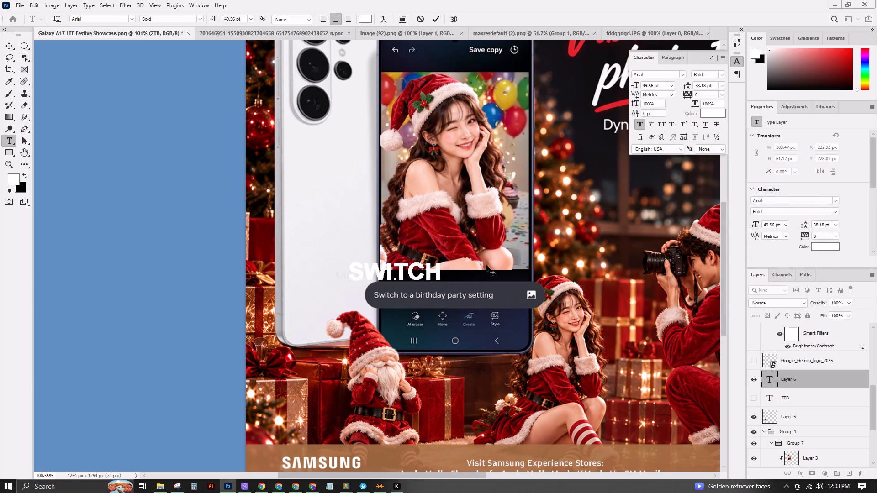
key("BackSpace")
key("BackSpace")
type("witch")
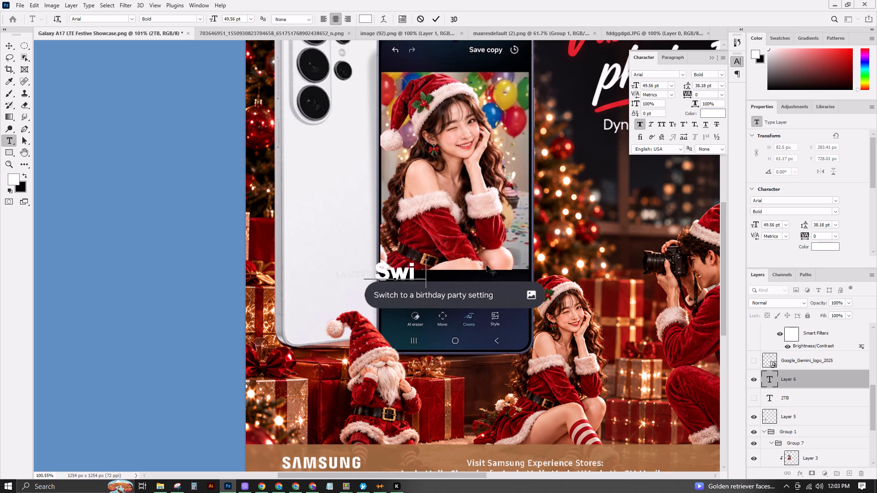
key("space")
type("to a")
key("space")
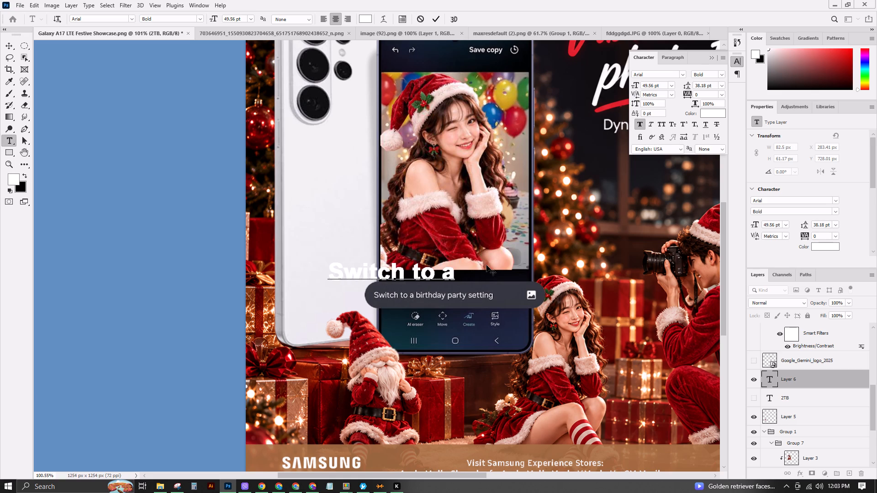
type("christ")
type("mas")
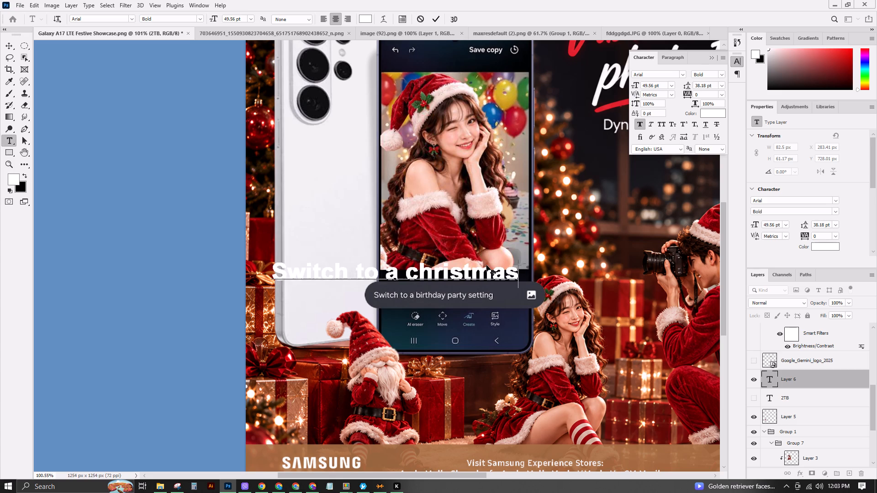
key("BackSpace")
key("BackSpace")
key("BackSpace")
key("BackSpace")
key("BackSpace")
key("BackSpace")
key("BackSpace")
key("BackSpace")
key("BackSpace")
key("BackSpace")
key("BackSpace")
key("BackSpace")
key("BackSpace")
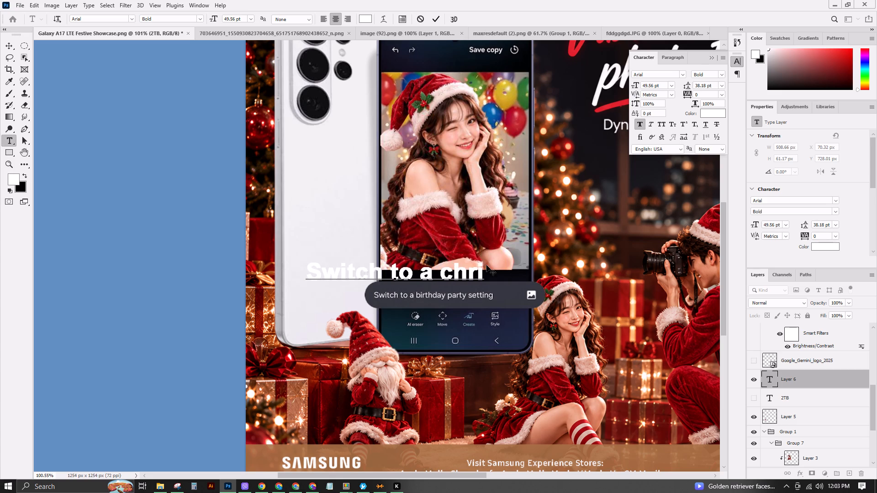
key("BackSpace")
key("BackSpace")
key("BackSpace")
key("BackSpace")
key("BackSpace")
Complete the text line to read "Switch to a party setting" and turn off its faux bold.
type("party se")
type("tting")
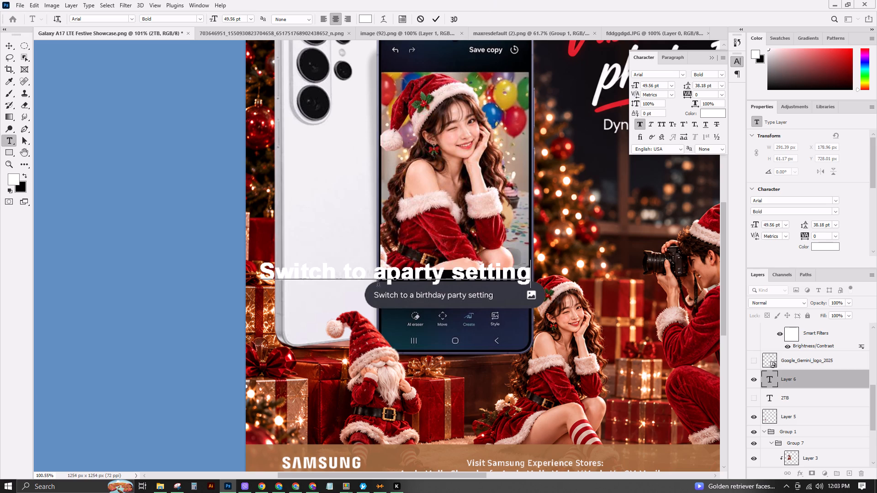
left_click(387, 271)
key("space")
left_click(437, 17)
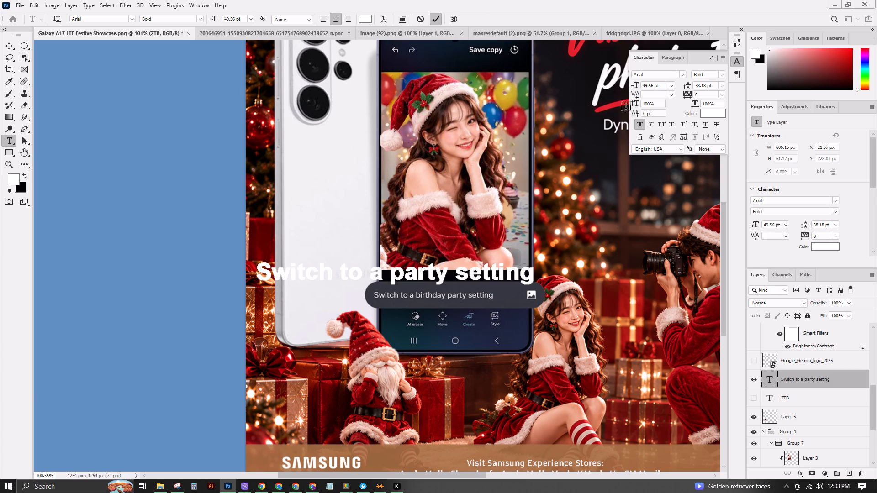
left_click(640, 123)
On Layer 1 copy, remove the original "Switch to a birthday party setting" wording from the prompt bar using a size 25 Spot Healing Brush.
scroll(449, 277, "up", 7)
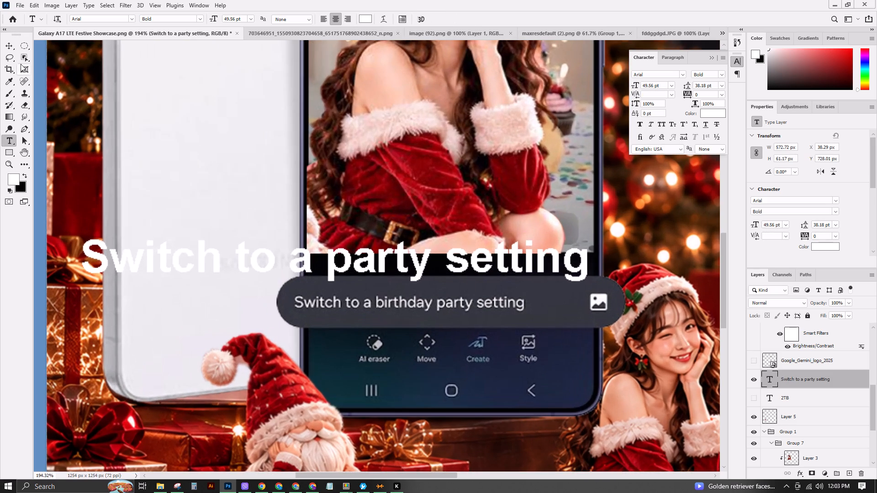
left_click(6, 47)
left_click(378, 300)
left_click_drag(27, 80, 66, 79)
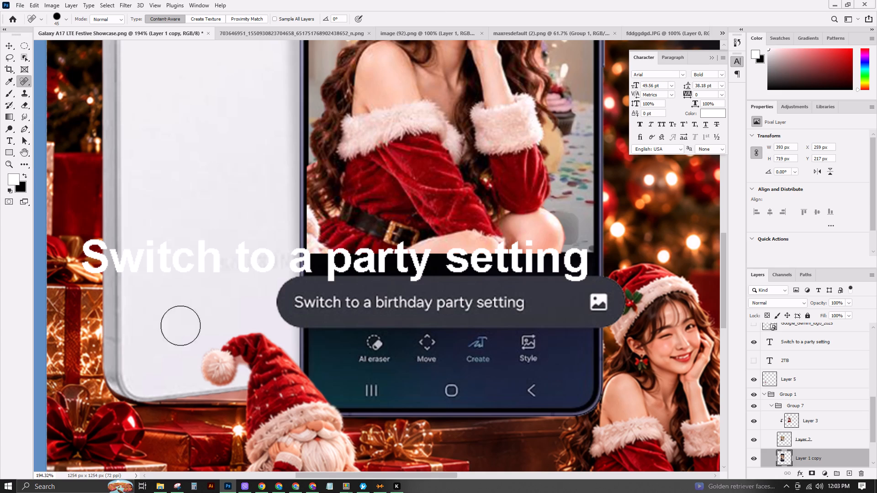
key("bracketleft")
key("bracketleft")
key("bracketleft")
key("bracketleft")
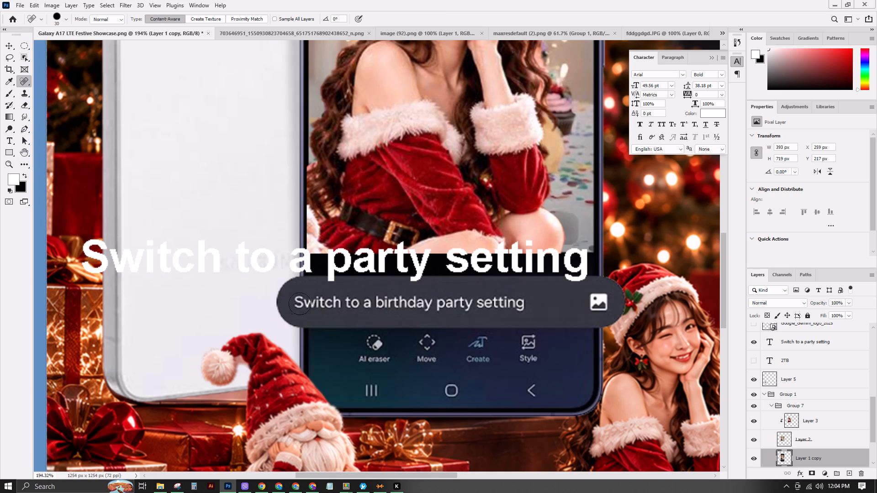
left_click_drag(300, 303, 409, 298)
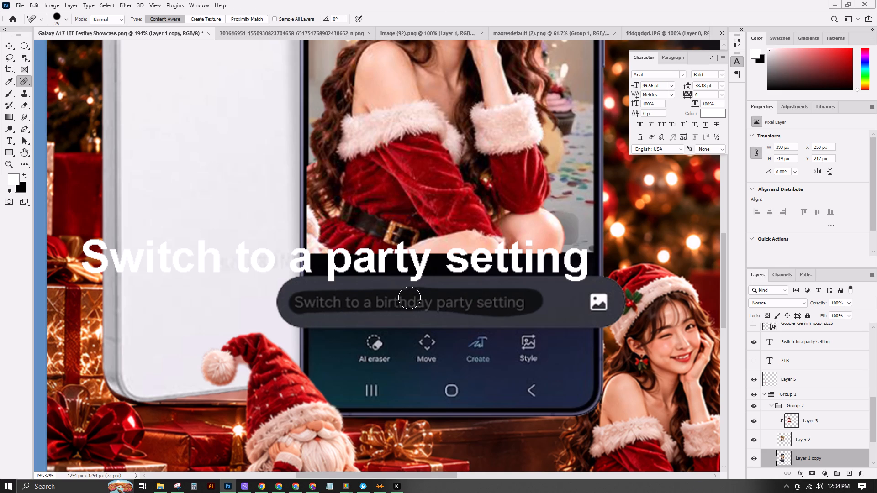
left_click_drag(409, 298, 411, 298)
left_click(428, 306)
Move the "Switch to a party setting" text onto the emptied prompt bar and scale it down to about 23.8 pt.
scroll(517, 296, "down", 5)
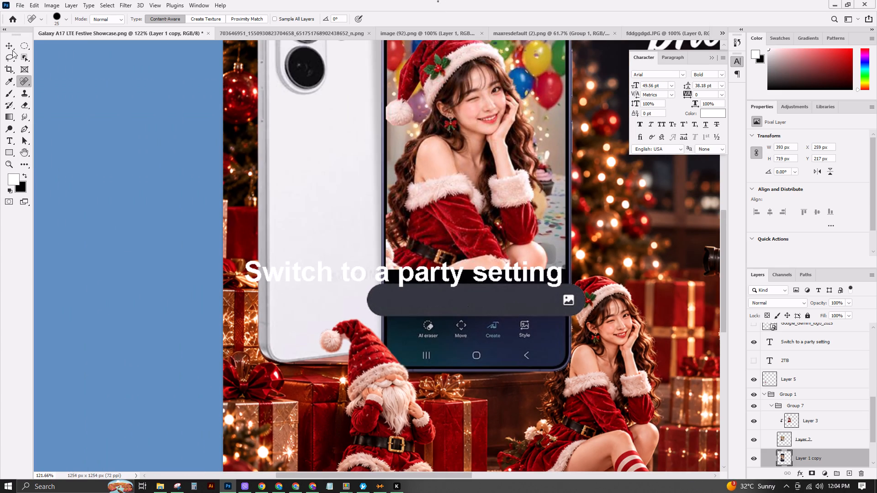
left_click(13, 44)
left_click_drag(483, 274, 506, 299)
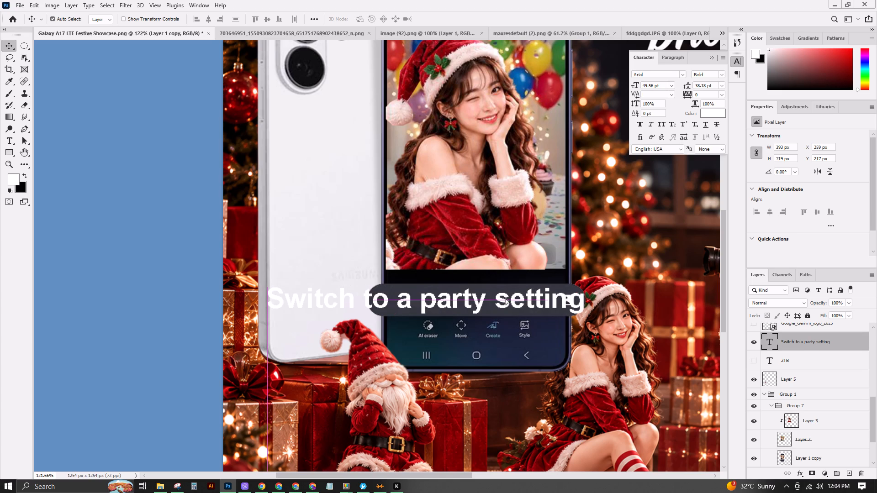
key("ctrl+t")
left_click_drag(264, 317, 264, 317)
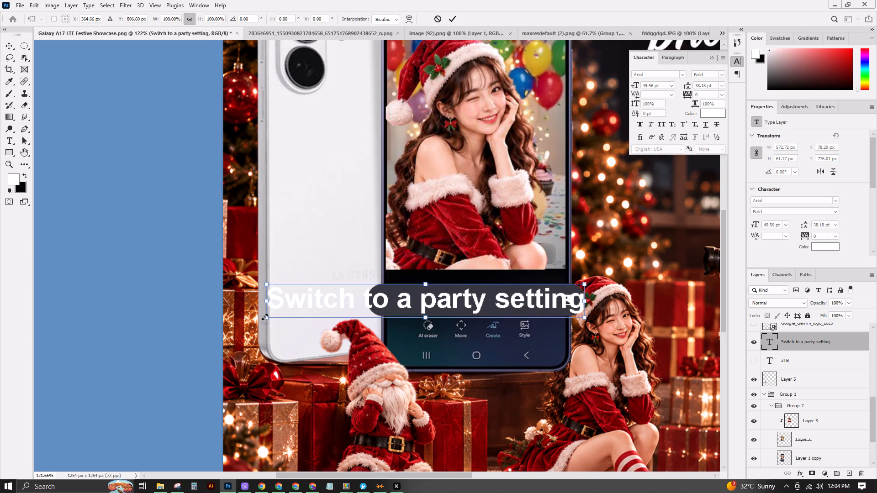
left_click_drag(264, 317, 433, 293)
left_click_drag(544, 294, 498, 303)
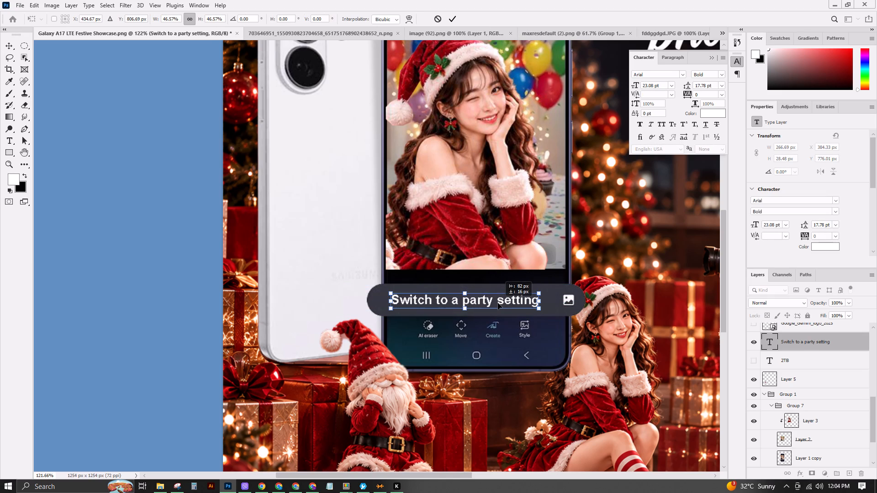
left_click_drag(498, 303, 497, 302)
left_click_drag(535, 290, 540, 288)
left_click(448, 22)
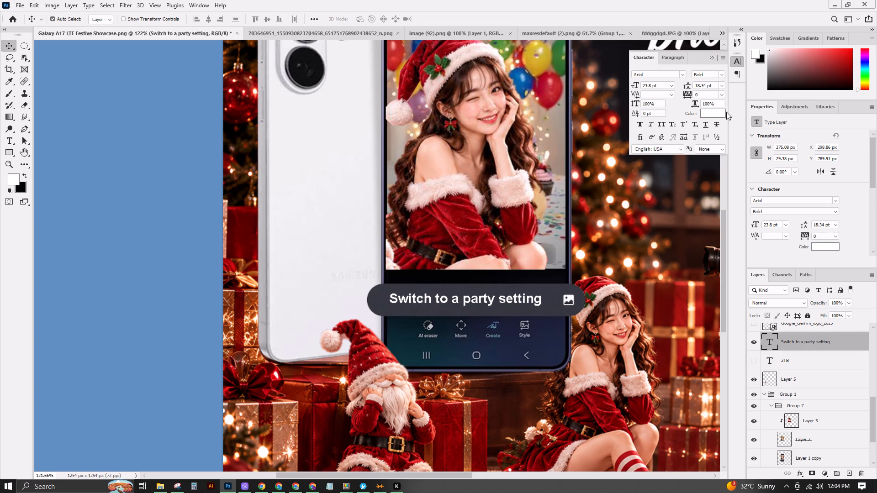
Change the prompt text's font style to Regular and shift it slightly toward the bar's rounded end, away from the picture icon.
left_click(724, 72)
left_click(713, 111)
left_click_drag(514, 304, 505, 306, "ctrl")
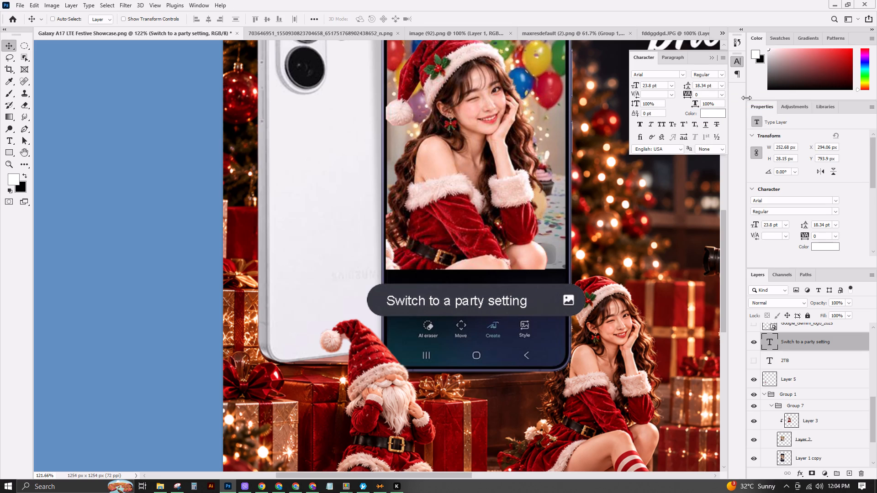
Set the prompt text's tracking to 50 and fine-tune its position inside the bar.
left_click(722, 97)
left_click(723, 180)
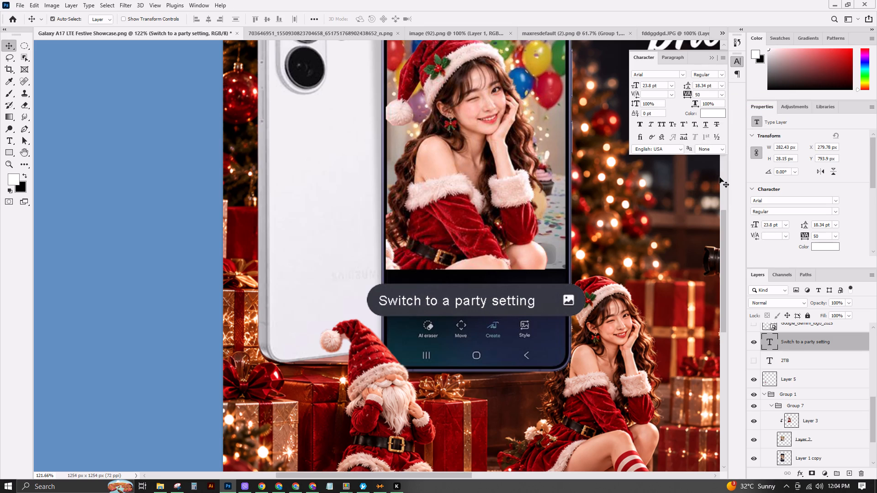
left_click_drag(523, 304, 525, 303, "ctrl")
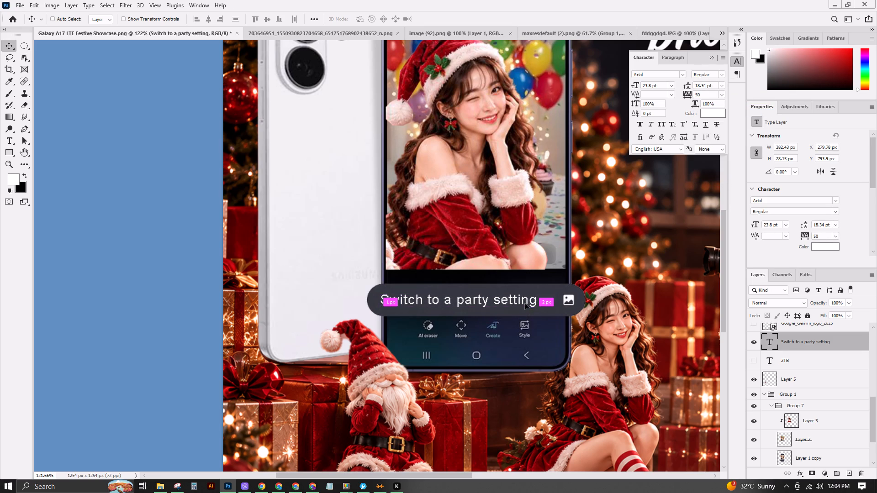
left_click_drag(525, 303, 527, 304, "ctrl")
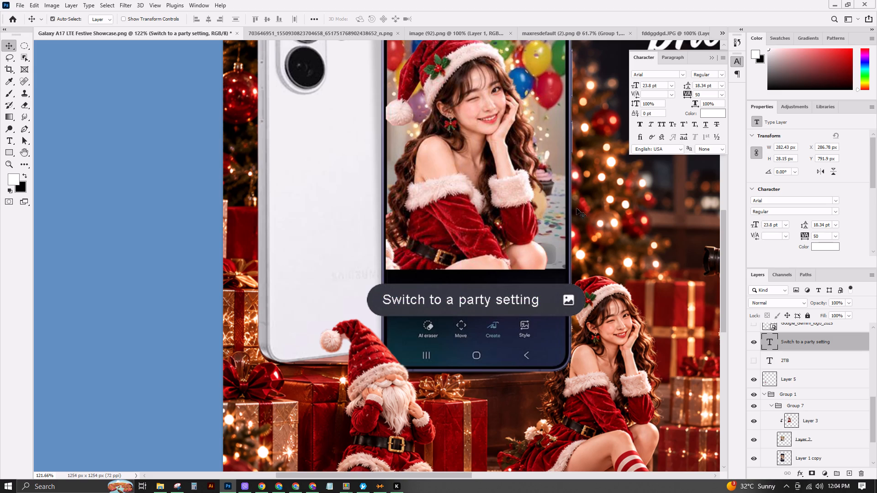
Select the yellow balloon in the phone's photo on Layer 2 with the Object Selection tool.
scroll(581, 212, "down", 3)
left_click_drag(723, 263, 723, 234)
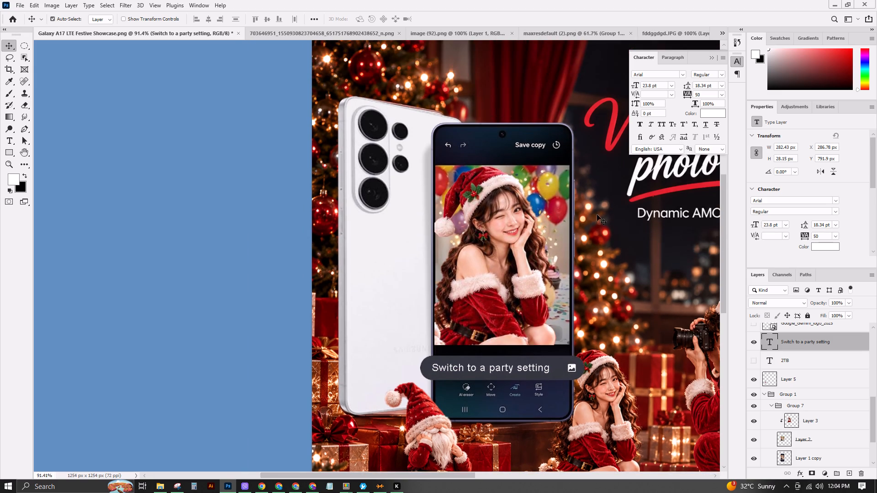
scroll(582, 208, "up", 2)
left_click(543, 188)
left_click(22, 55)
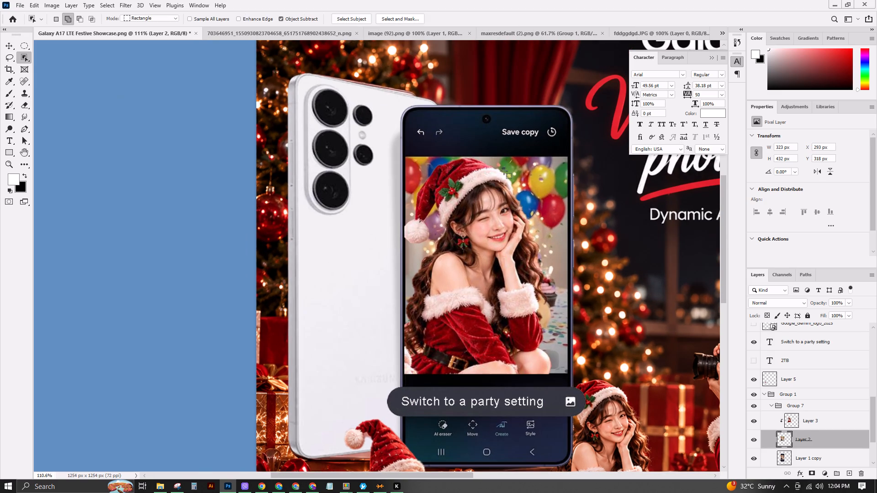
left_click_drag(528, 164, 556, 199)
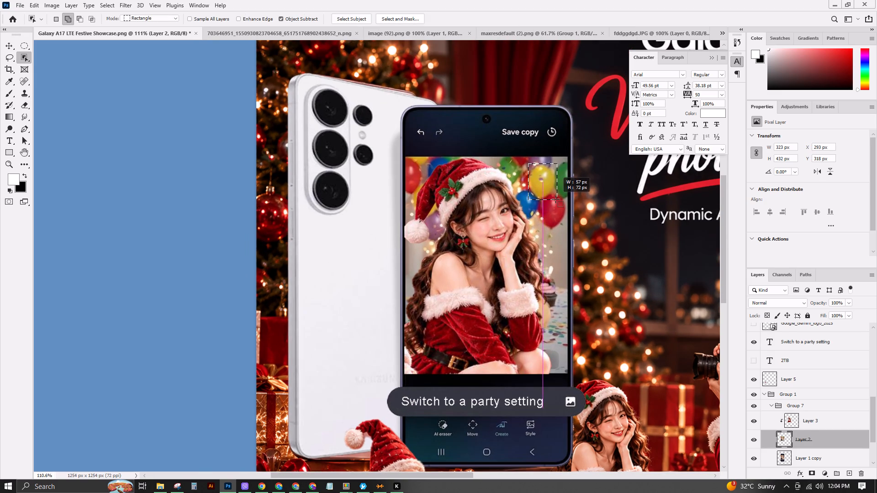
scroll(594, 268, "down", 3)
scroll(667, 319, "down", 3)
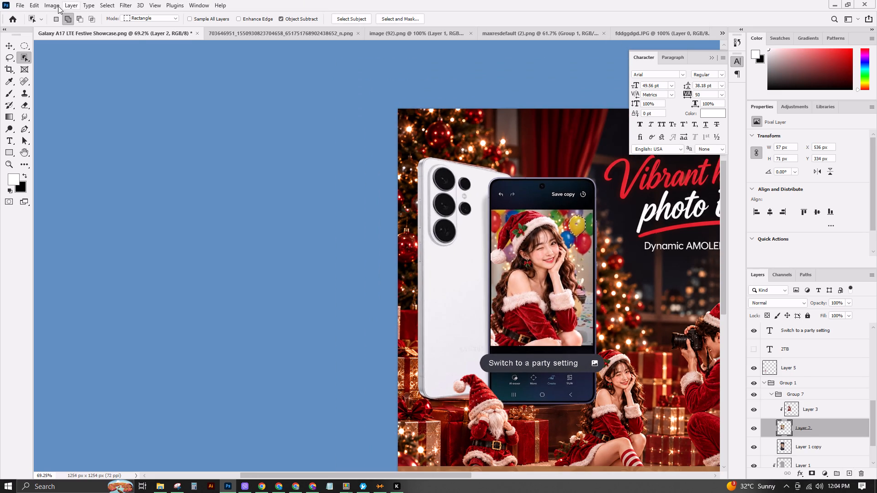
Recolour the yellow balloon orange-red with Hue/Saturation, using hue -36, lightness -19 and a raised saturation, and clear the selection.
left_click(50, 5)
left_click(64, 26)
left_click(172, 77)
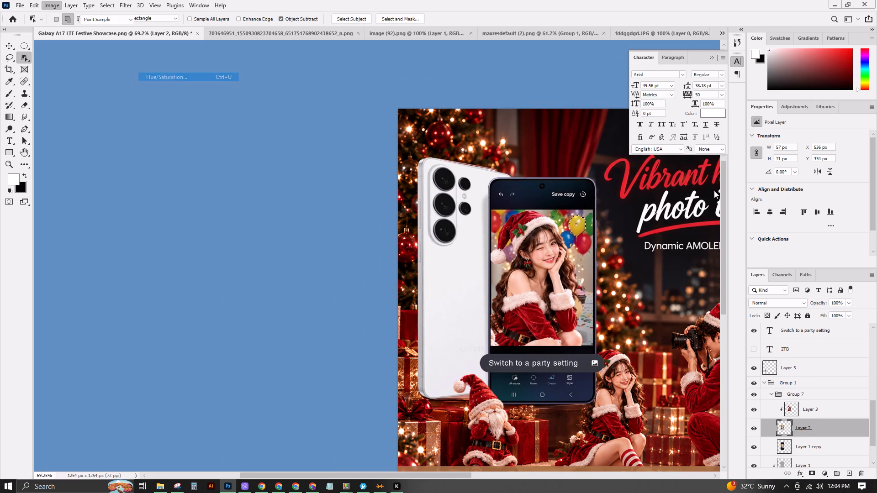
left_click_drag(570, 149, 782, 249)
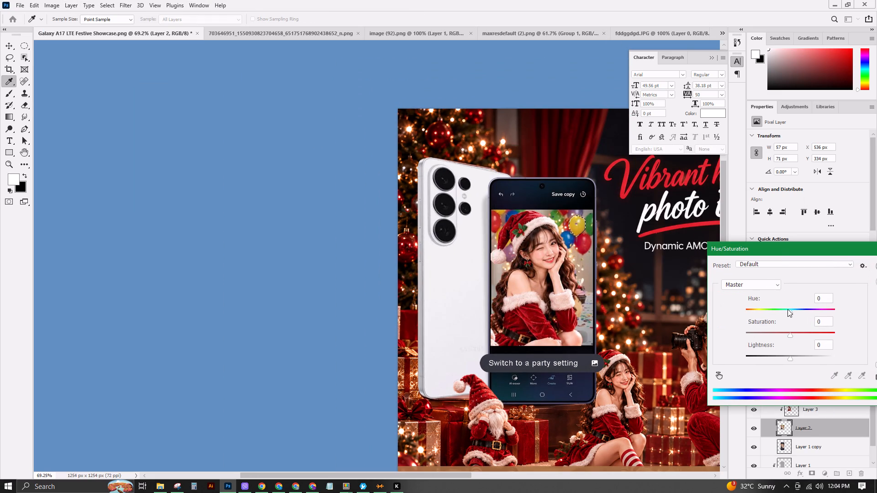
left_click_drag(792, 311, 822, 315)
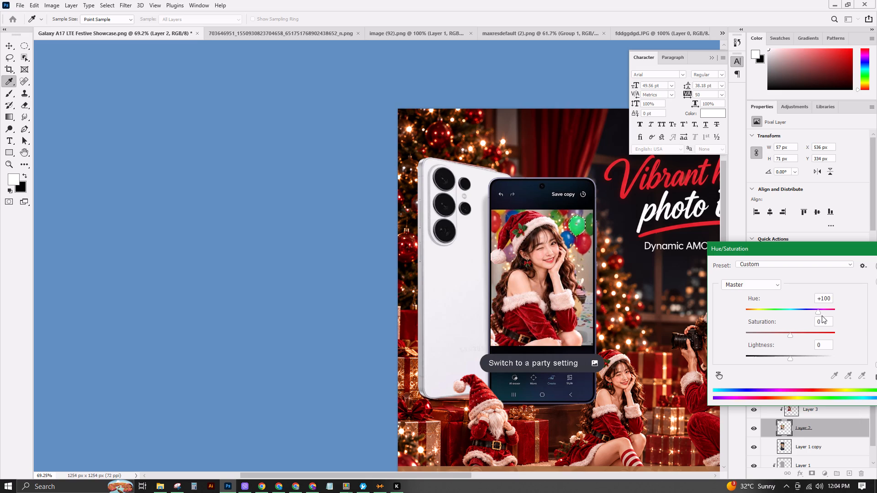
left_click_drag(822, 315, 829, 316)
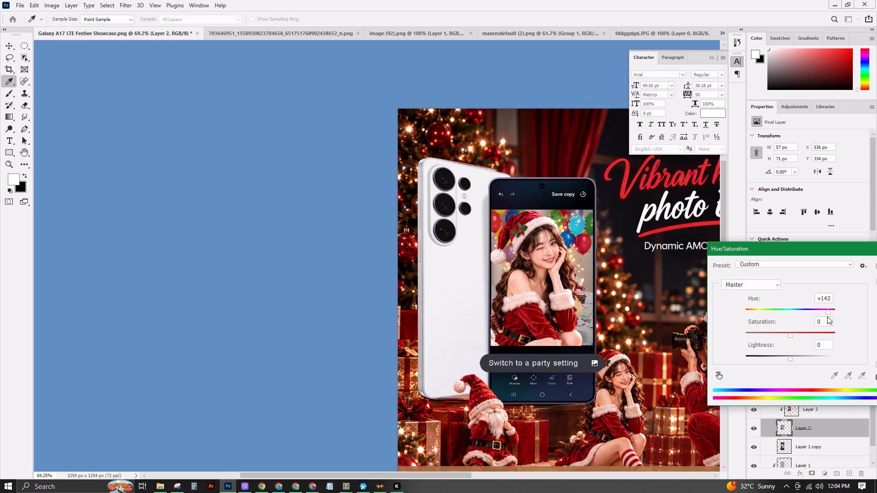
left_click_drag(791, 336, 764, 338)
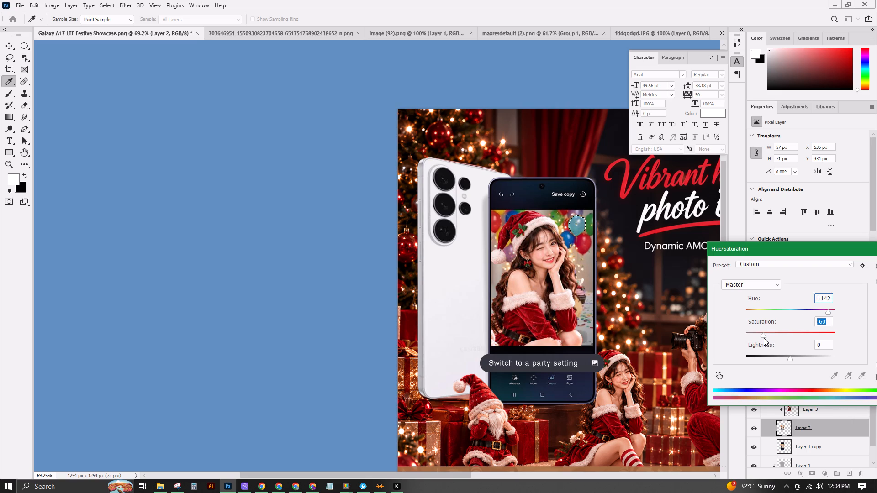
left_click_drag(828, 309, 800, 310)
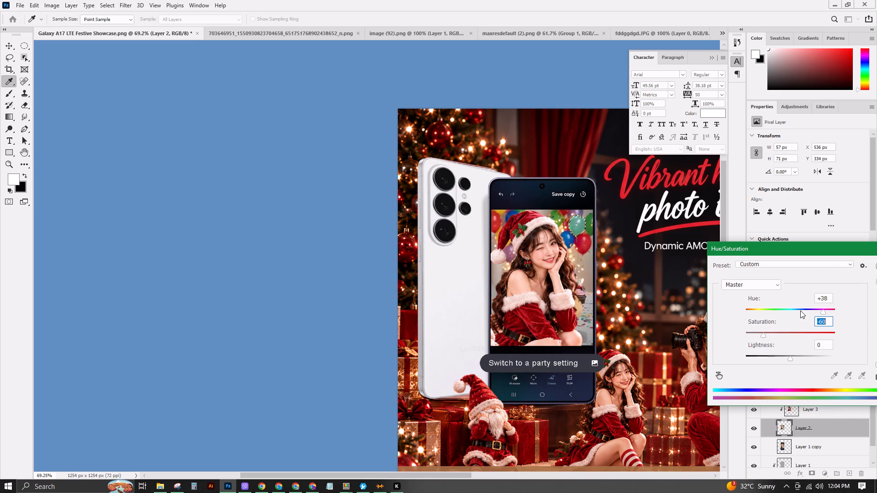
left_click_drag(800, 310, 783, 321)
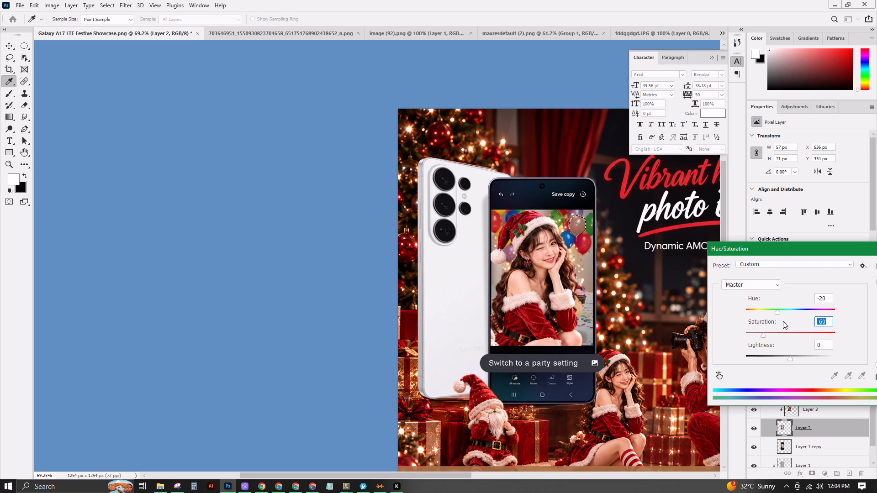
left_click_drag(783, 321, 786, 321)
left_click_drag(784, 312, 764, 311)
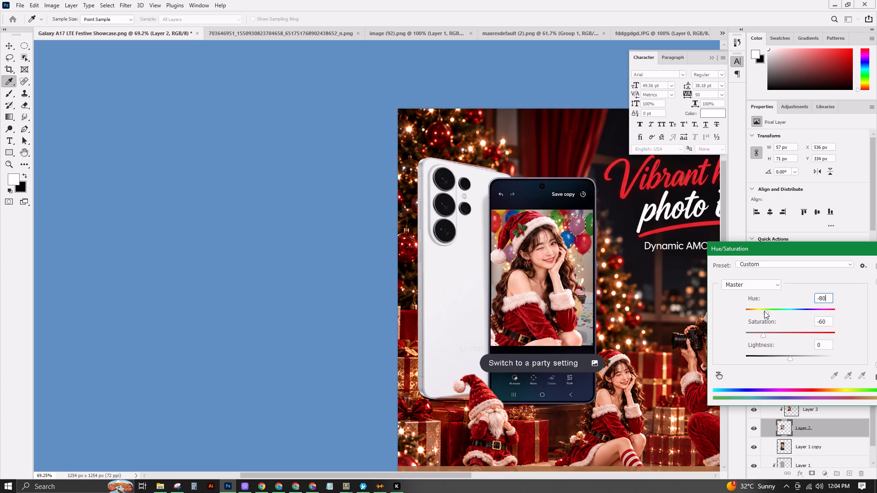
left_click_drag(764, 311, 775, 312)
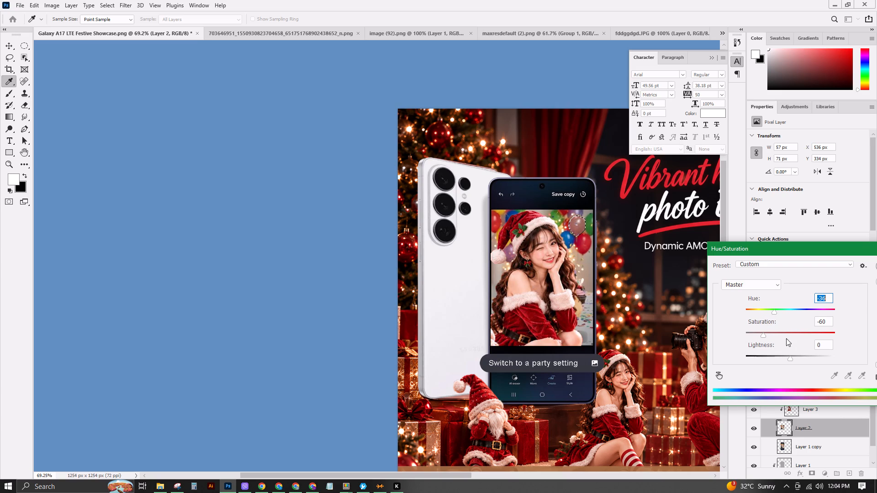
left_click_drag(791, 360, 782, 359)
left_click_drag(764, 334, 764, 334)
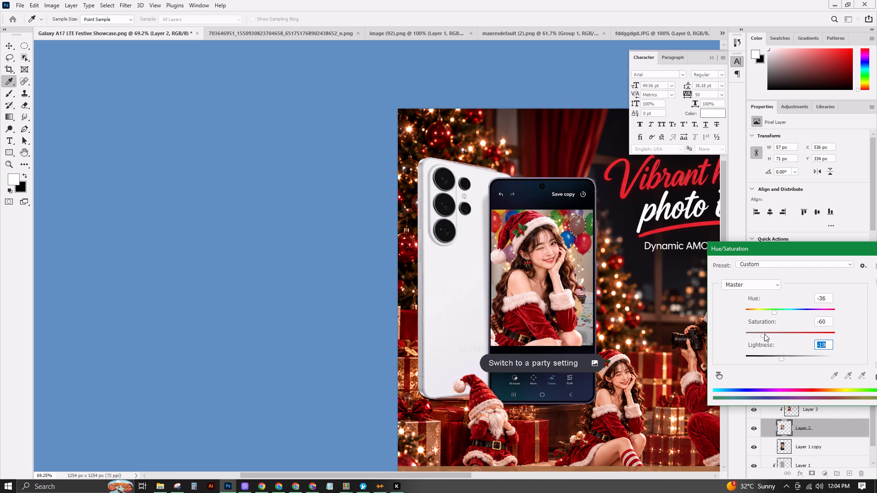
left_click_drag(764, 334, 799, 336)
left_click_drag(830, 249, 689, 269)
left_click(765, 285)
key("ctrl+d")
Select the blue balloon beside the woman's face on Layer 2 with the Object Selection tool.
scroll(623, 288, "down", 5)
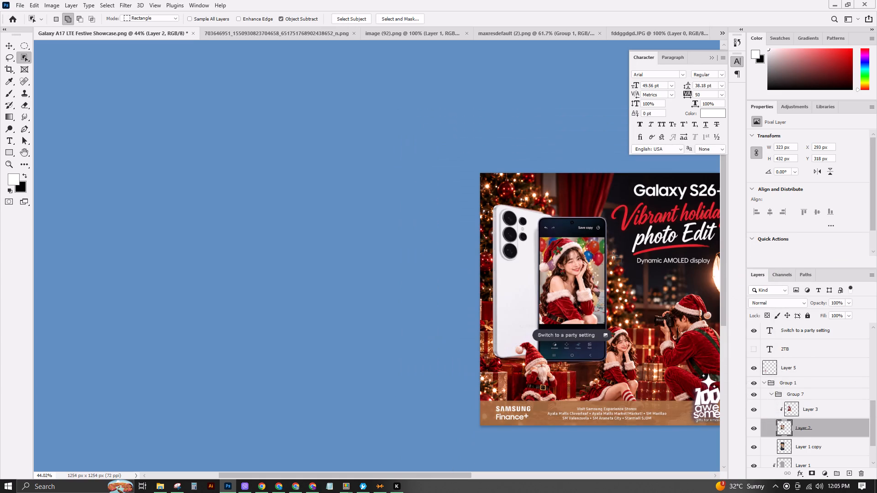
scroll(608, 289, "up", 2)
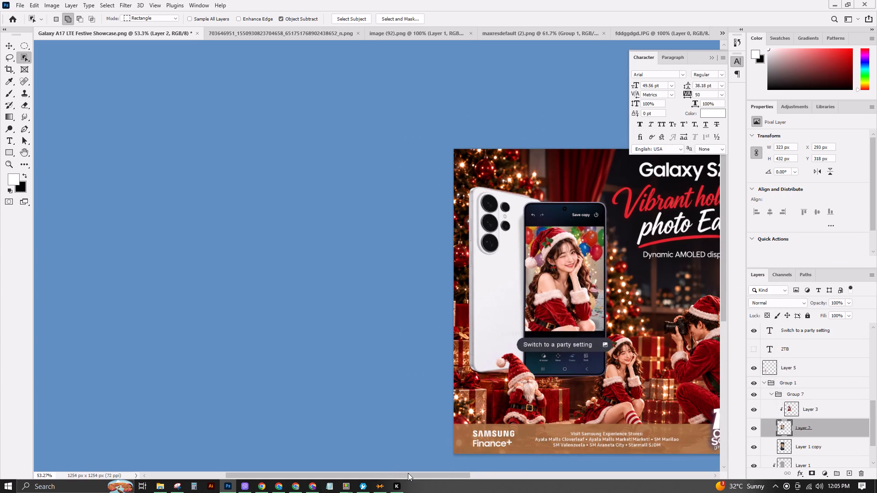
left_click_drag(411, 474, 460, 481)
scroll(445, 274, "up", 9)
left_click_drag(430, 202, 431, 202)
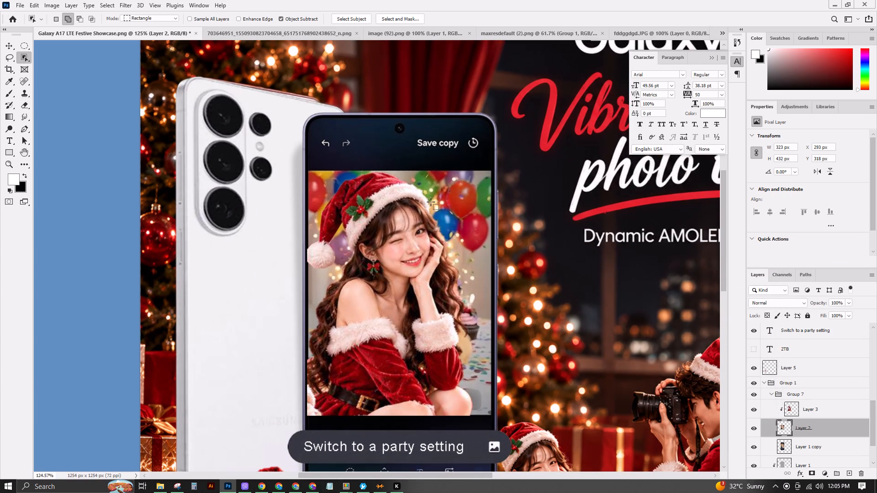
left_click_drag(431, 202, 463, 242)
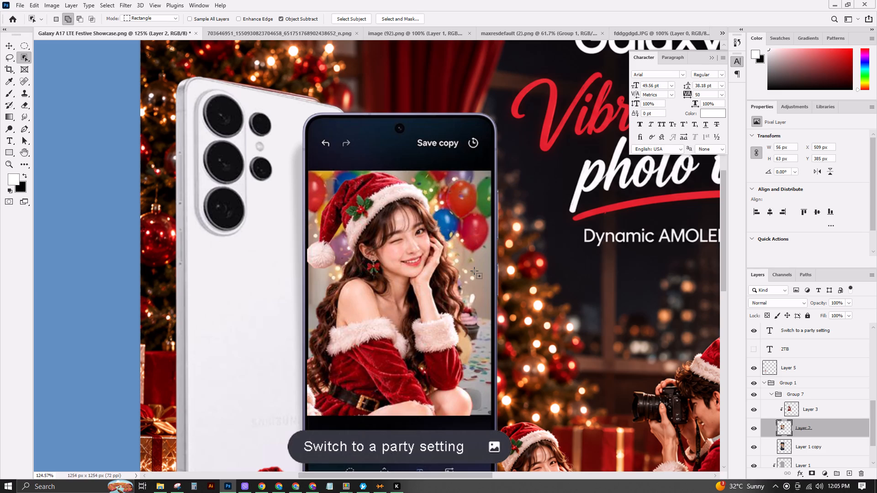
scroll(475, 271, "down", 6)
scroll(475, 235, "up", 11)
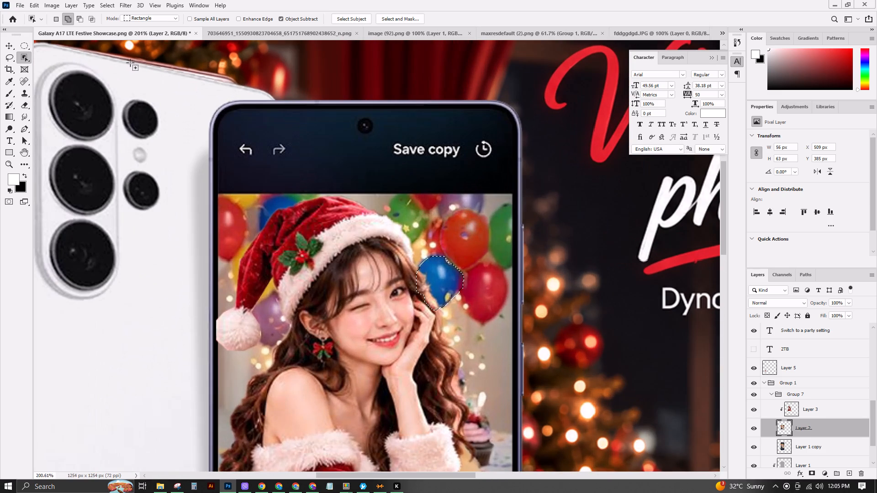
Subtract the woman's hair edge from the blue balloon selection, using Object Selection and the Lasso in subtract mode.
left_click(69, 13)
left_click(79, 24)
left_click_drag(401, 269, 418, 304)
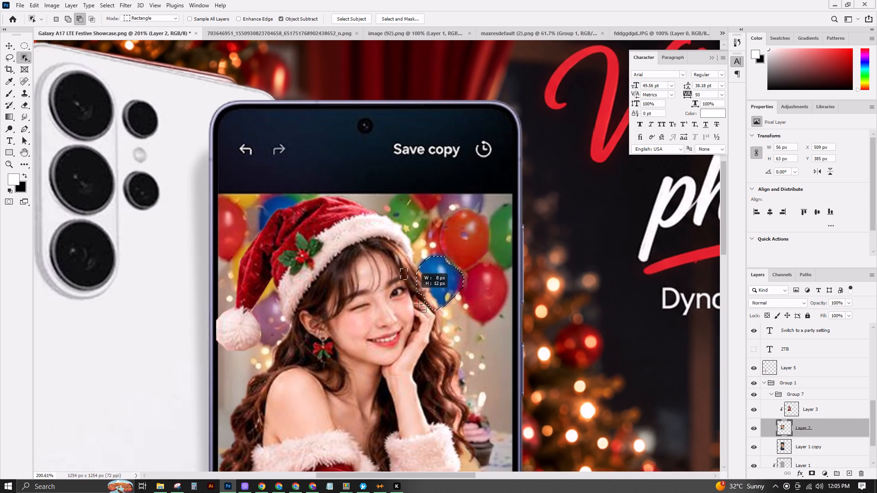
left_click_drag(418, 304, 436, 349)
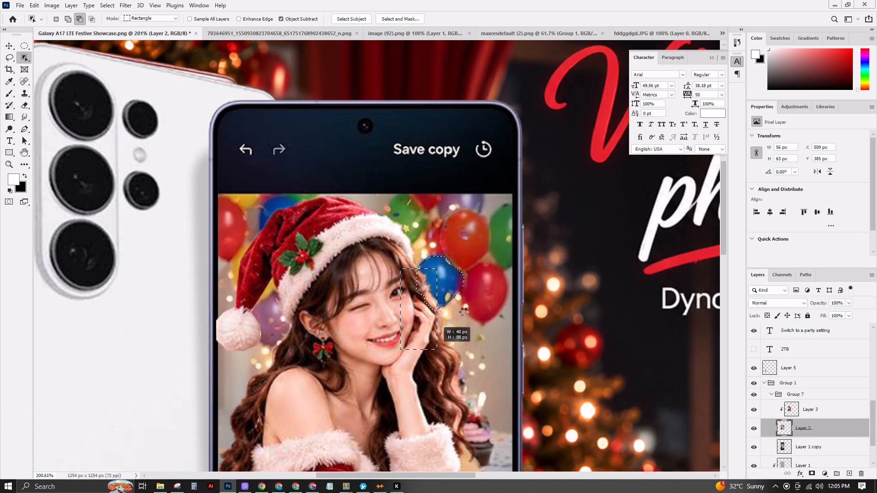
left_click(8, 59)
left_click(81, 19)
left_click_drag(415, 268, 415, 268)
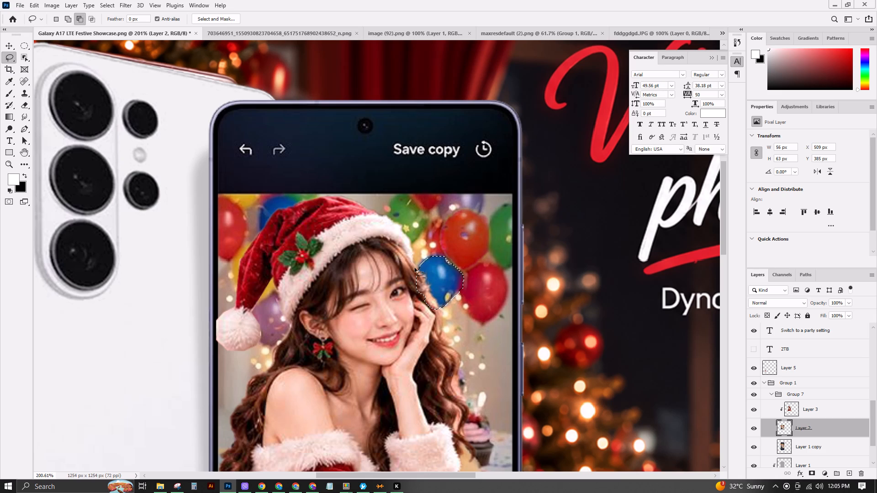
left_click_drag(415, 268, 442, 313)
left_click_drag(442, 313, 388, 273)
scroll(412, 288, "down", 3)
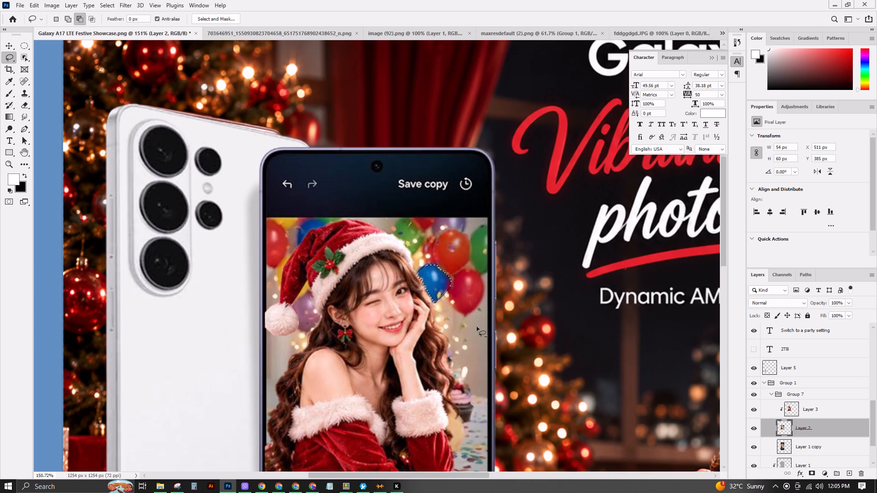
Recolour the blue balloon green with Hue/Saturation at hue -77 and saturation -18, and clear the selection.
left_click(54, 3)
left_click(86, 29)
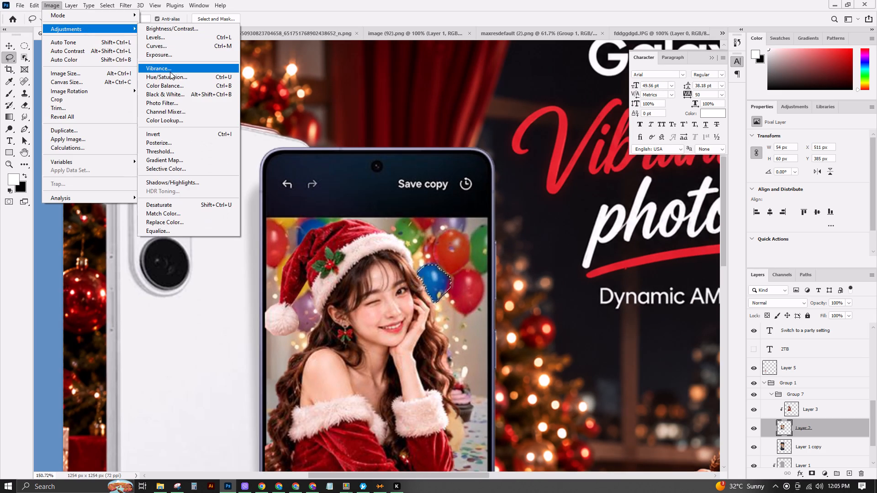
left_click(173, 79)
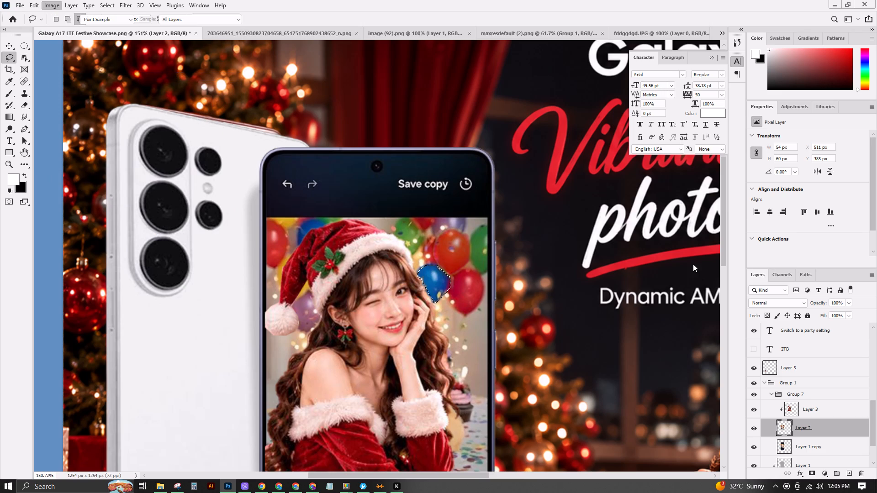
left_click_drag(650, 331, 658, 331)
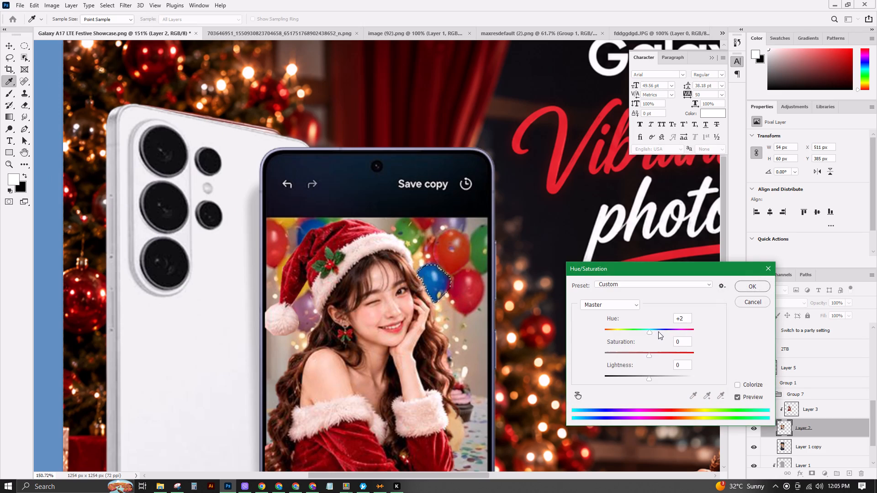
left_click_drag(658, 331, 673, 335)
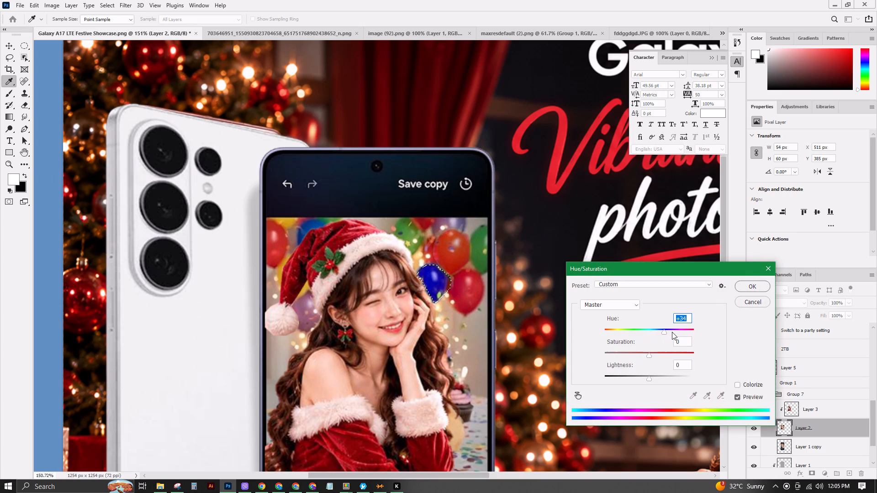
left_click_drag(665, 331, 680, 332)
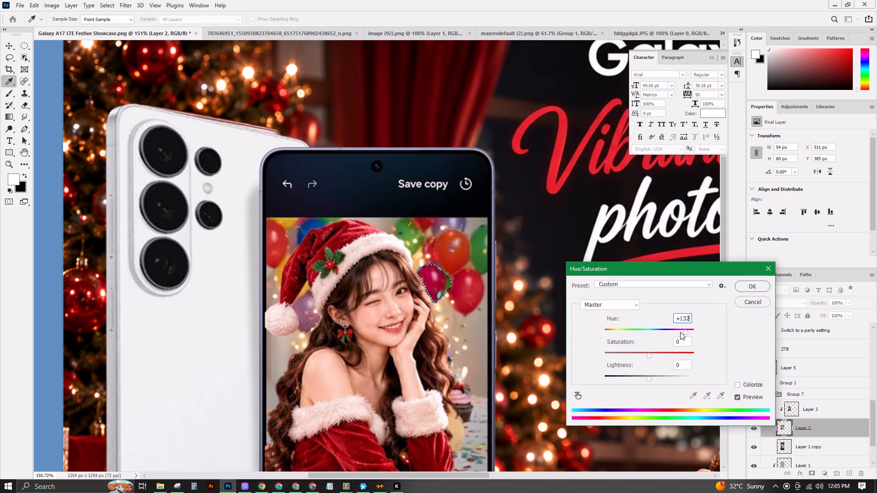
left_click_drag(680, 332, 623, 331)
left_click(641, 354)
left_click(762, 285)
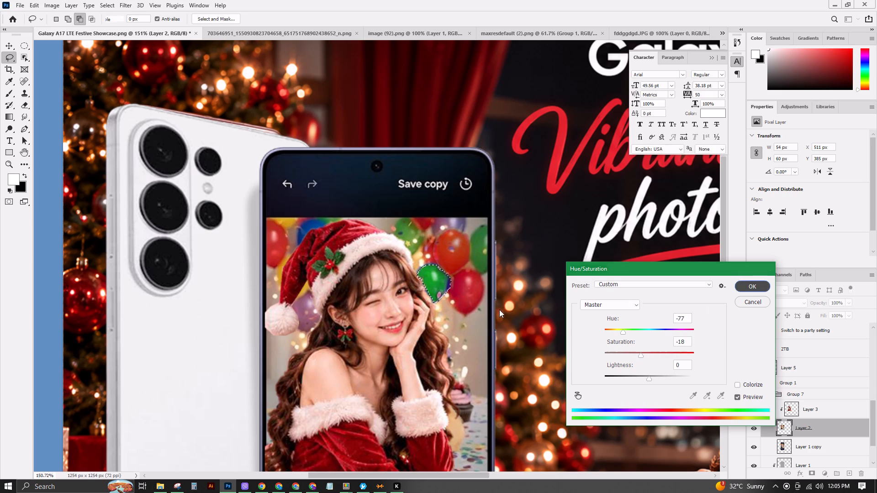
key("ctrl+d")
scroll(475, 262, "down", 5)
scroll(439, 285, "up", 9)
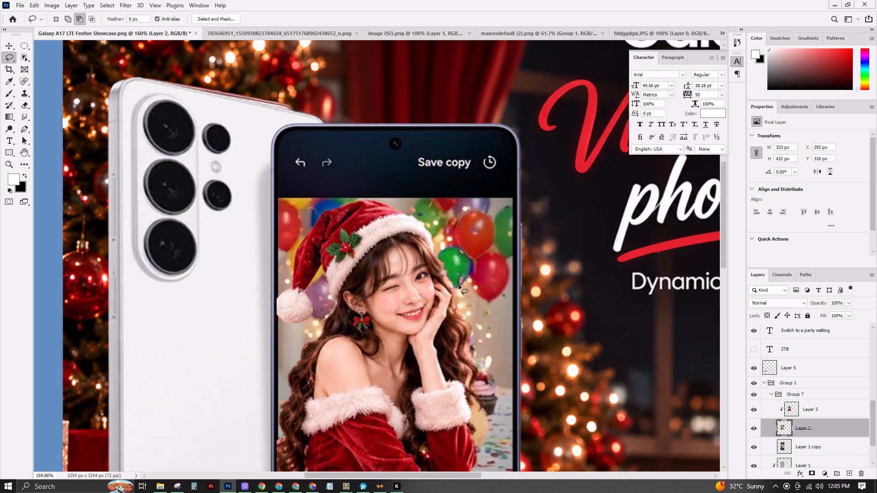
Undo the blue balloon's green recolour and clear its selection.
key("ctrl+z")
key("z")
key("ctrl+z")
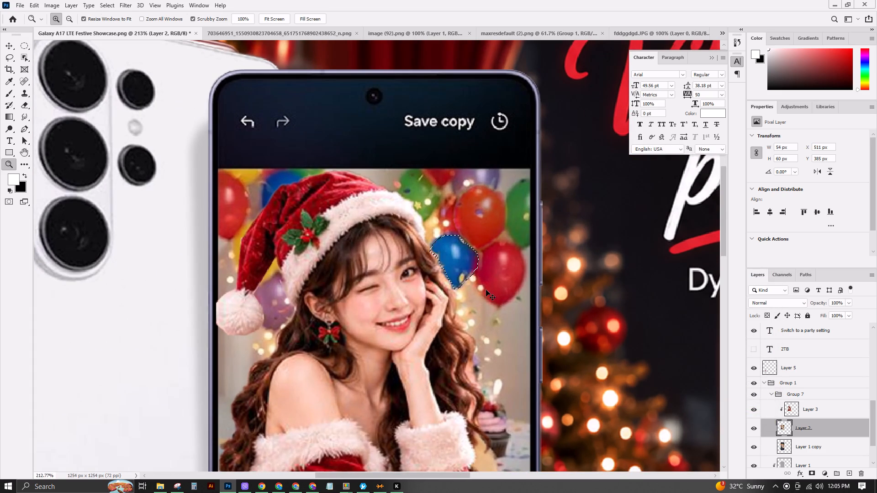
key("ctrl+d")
Outline the blue balloon beside the woman's face on Layer 2 with the Polygonal Lasso, following her hair edge.
scroll(482, 277, "up", 6)
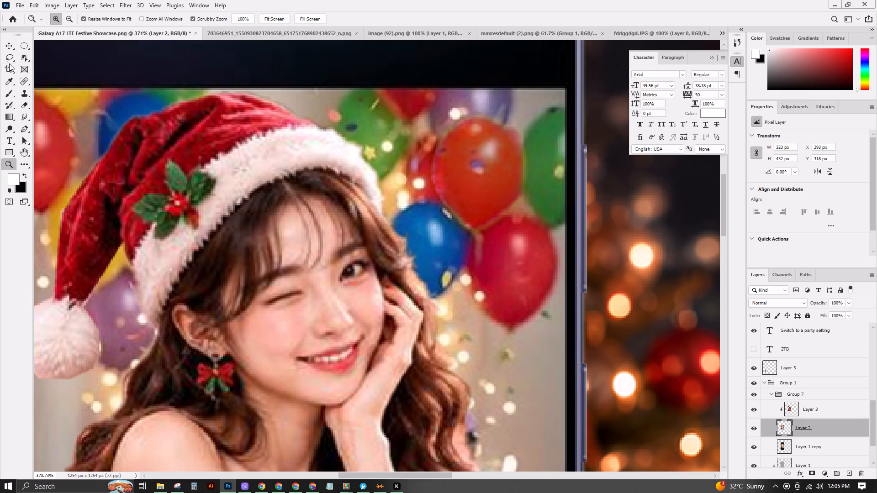
left_click_drag(6, 61, 62, 67)
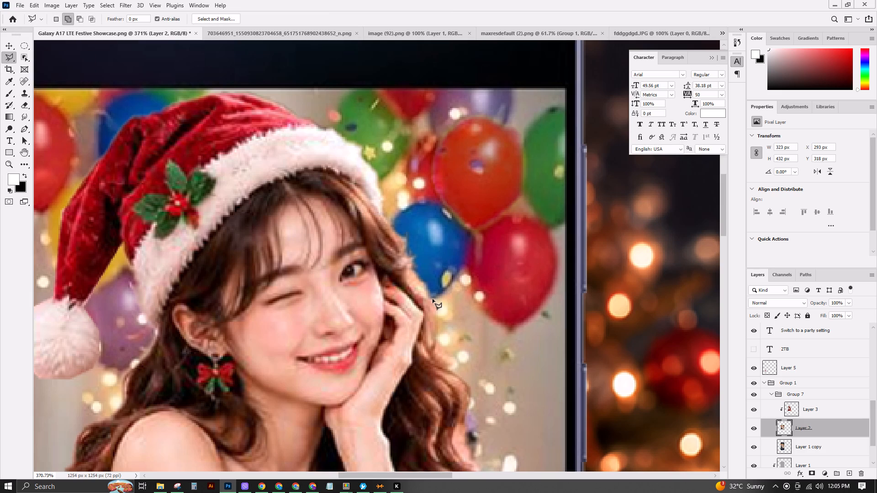
left_click(430, 299)
left_click(438, 298)
left_click(447, 291)
left_click(457, 275)
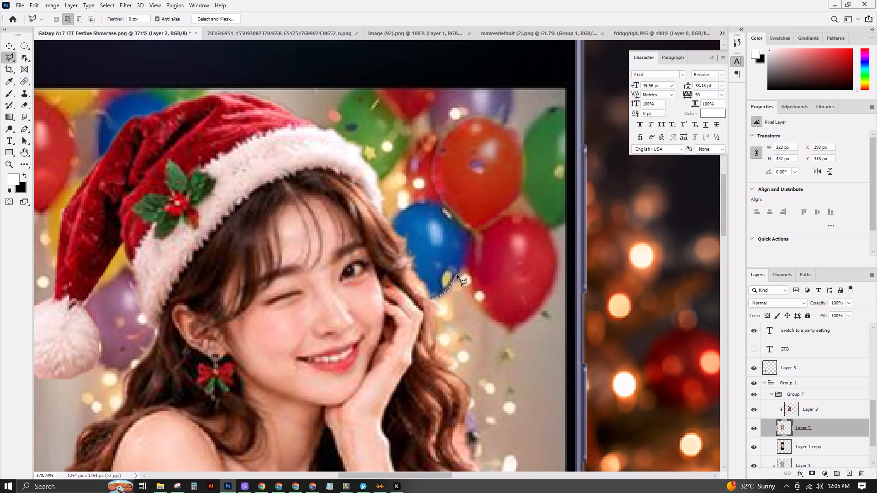
left_click(464, 258)
left_click(470, 233)
left_click(467, 227)
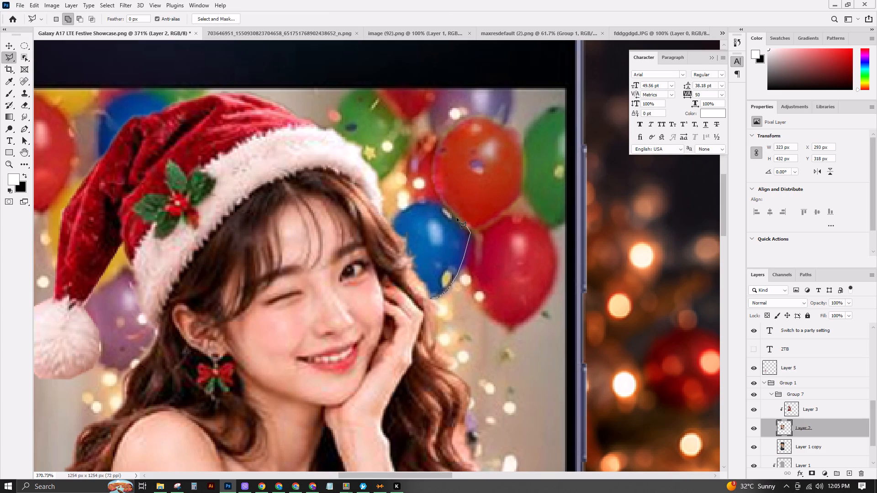
left_click(453, 212)
left_click(443, 205)
left_click(426, 201)
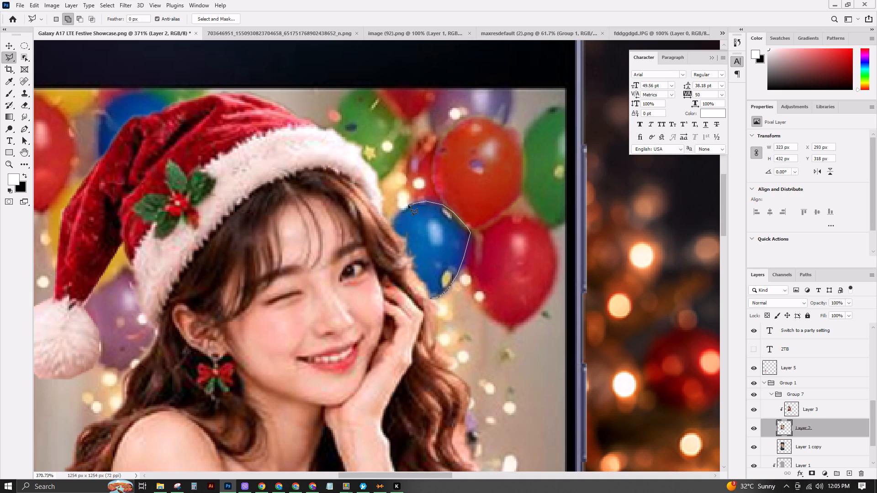
left_click(408, 205)
left_click(398, 212)
left_click(391, 223)
left_click(391, 227)
left_click(397, 233)
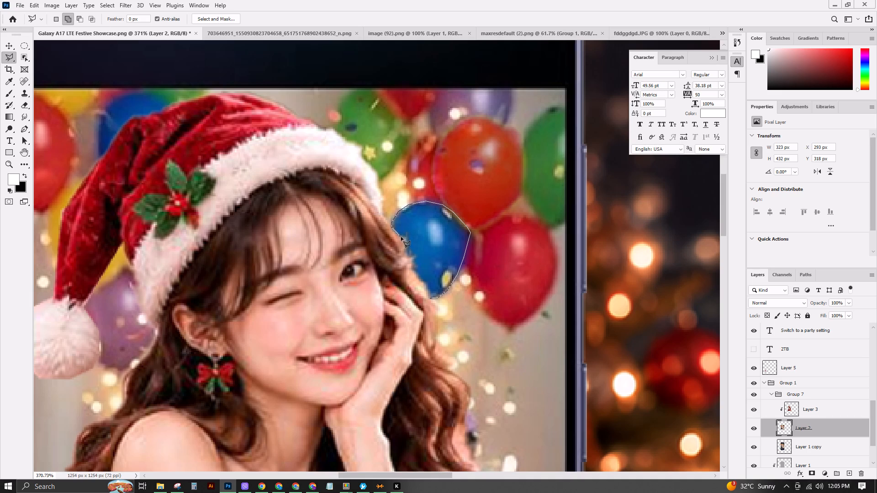
left_click(402, 238)
left_click(406, 239)
left_click(405, 255)
left_click(418, 257)
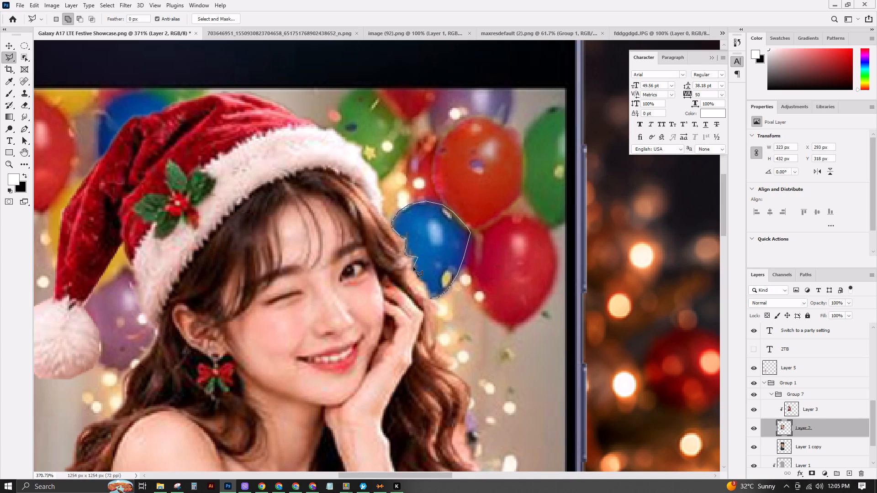
left_click(411, 268)
left_click(417, 273)
left_click(419, 283)
left_click(418, 281)
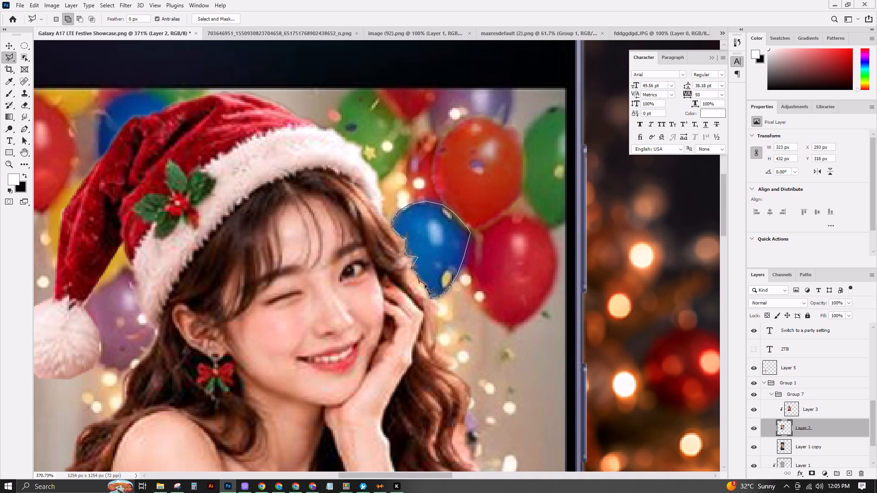
left_click(428, 285)
left_click(429, 297)
right_click(437, 241)
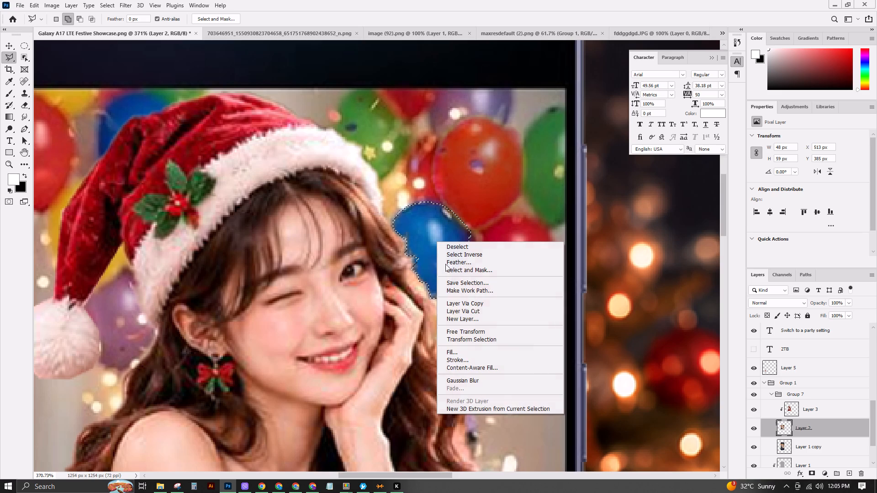
left_click(602, 0)
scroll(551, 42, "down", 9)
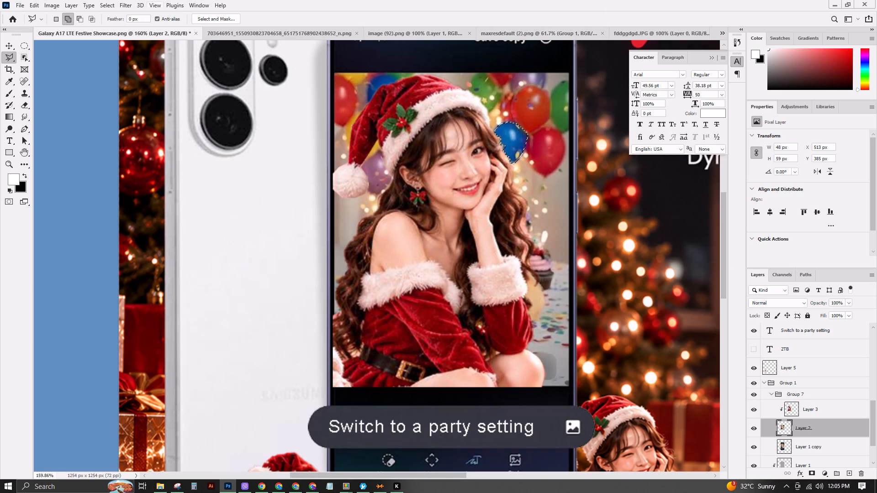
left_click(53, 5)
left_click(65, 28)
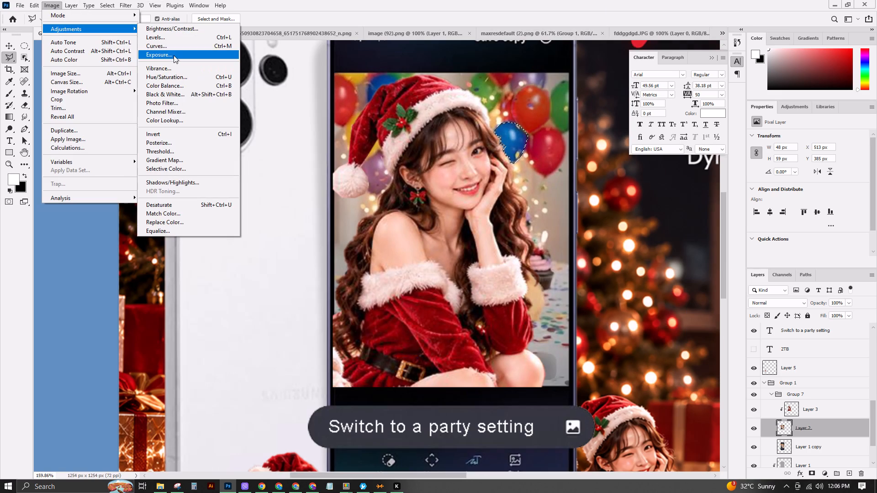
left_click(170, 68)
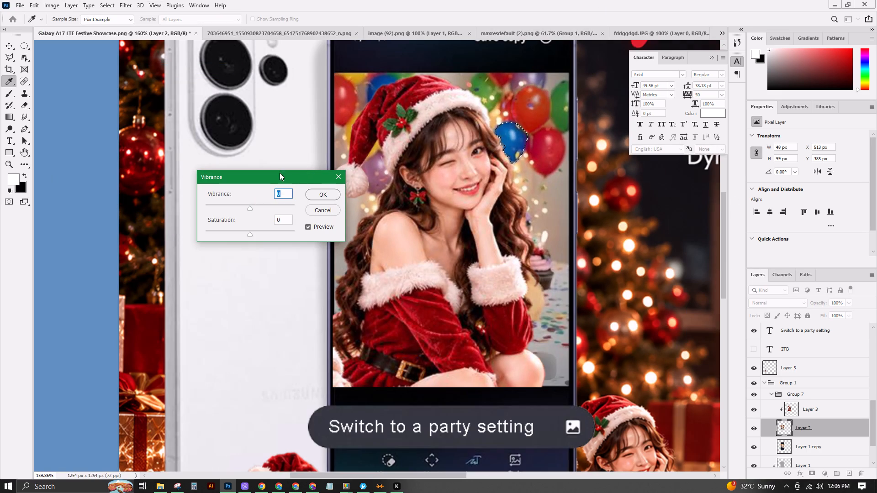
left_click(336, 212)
Recolour the selected blue balloon red with Hue/Saturation at hue +160, and clear the selection.
left_click(55, 7)
left_click(63, 29)
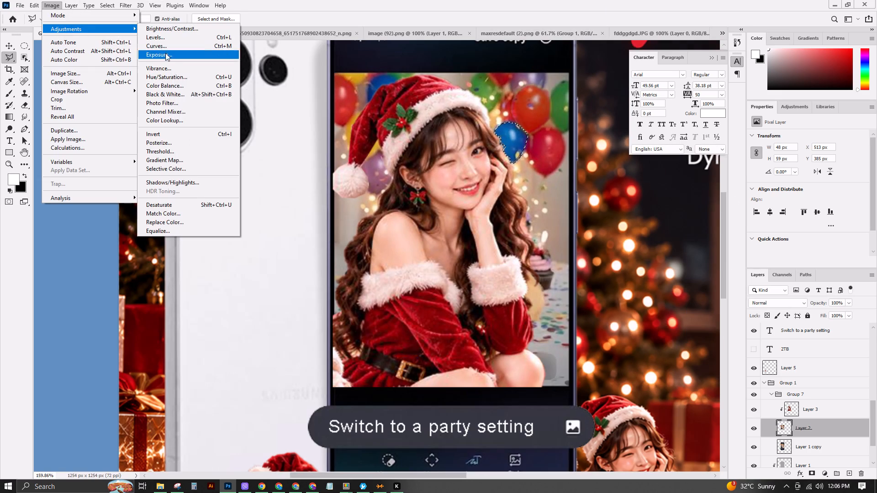
left_click(173, 76)
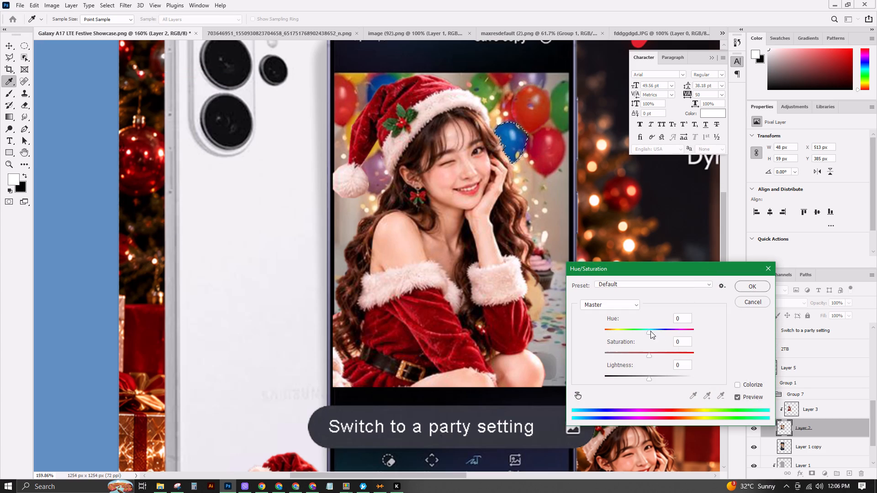
left_click_drag(649, 331, 682, 336)
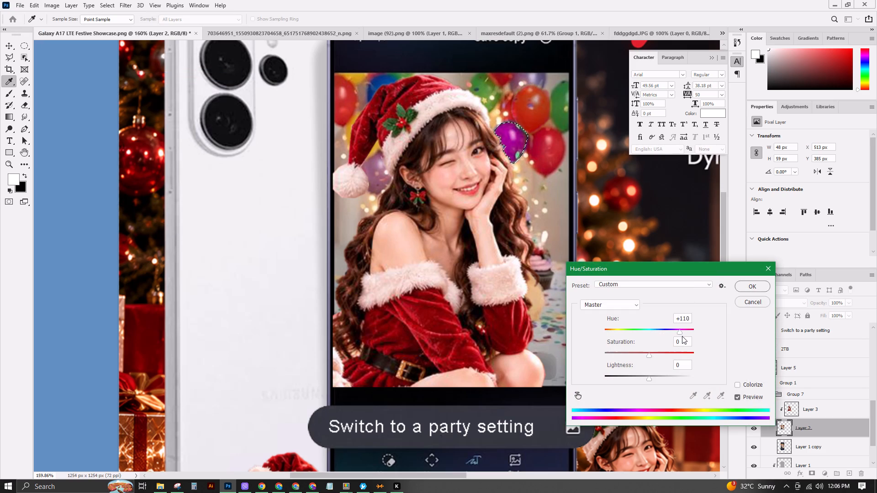
left_click_drag(682, 336, 691, 337)
left_click(759, 285)
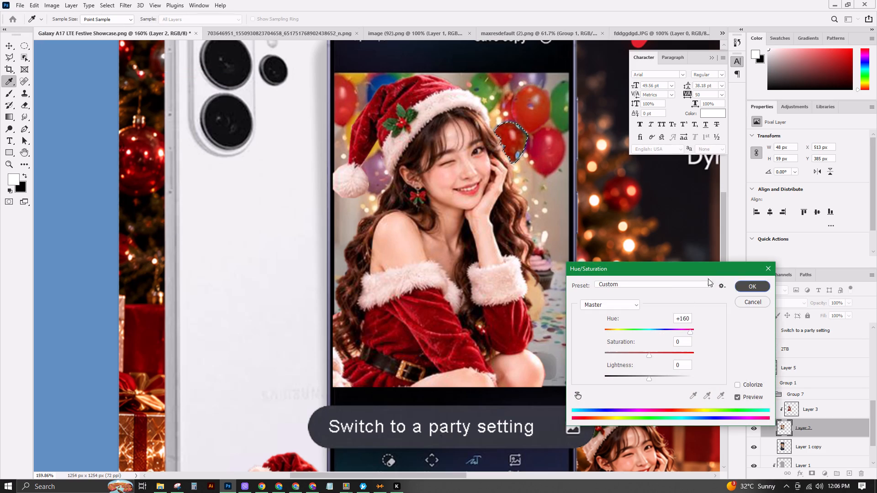
key("ctrl+d")
Examine the recoloured balloon in the phone photo and the overall poster composition at several magnifications.
scroll(615, 234, "down", 6)
scroll(583, 189, "down", 6)
scroll(578, 143, "up", 10)
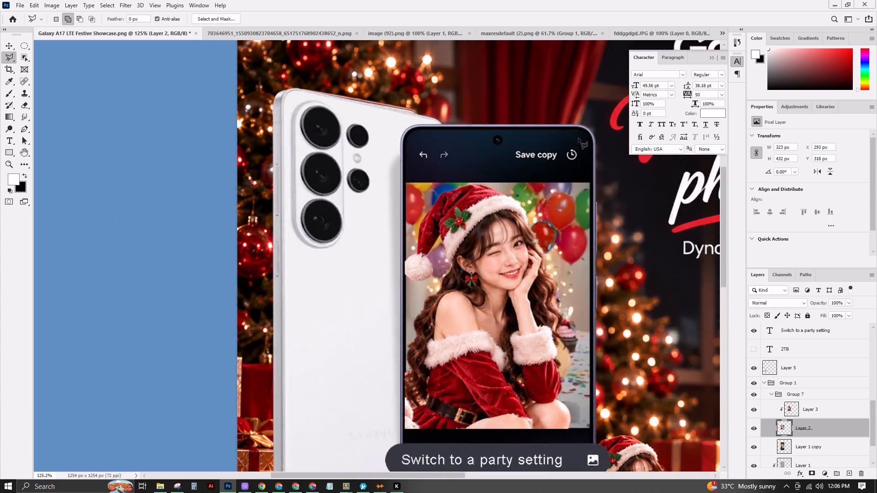
scroll(578, 138, "up", 3)
scroll(569, 310, "down", 7)
scroll(627, 327, "down", 3)
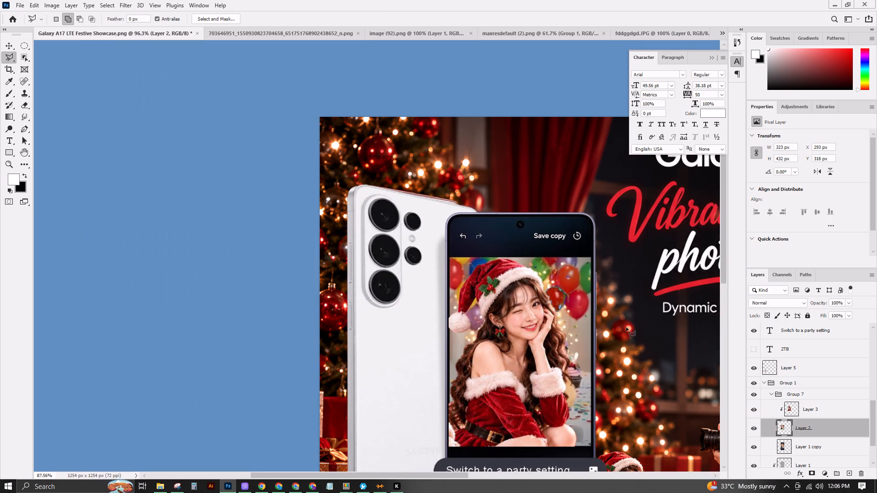
scroll(626, 327, "down", 2)
scroll(610, 374, "down", 3)
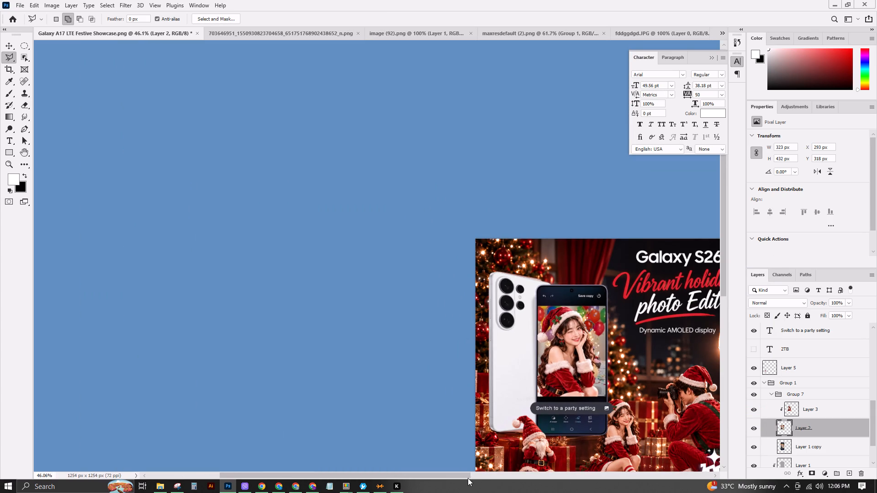
left_click_drag(462, 473, 535, 481)
scroll(366, 419, "up", 5)
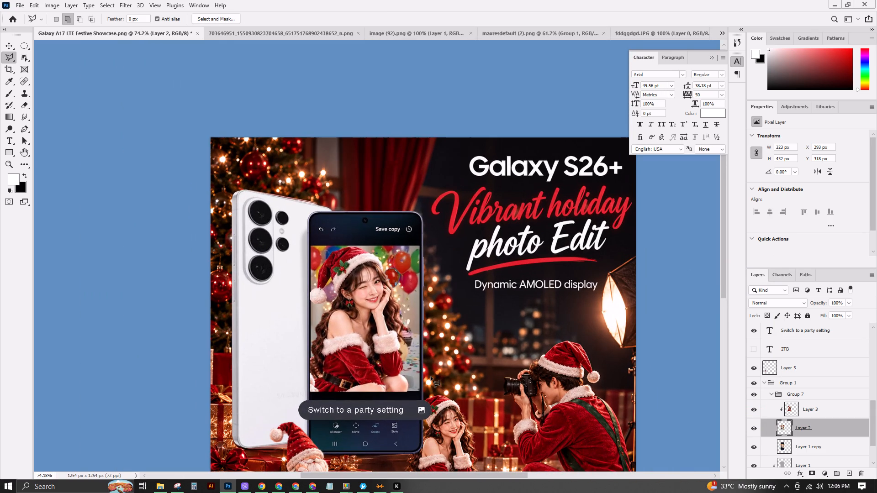
scroll(453, 395, "down", 3)
scroll(608, 403, "down", 2)
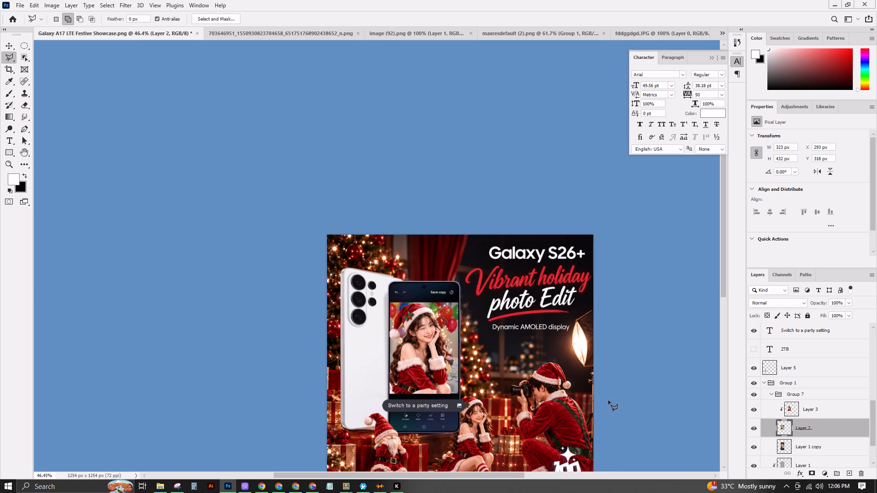
scroll(616, 396, "down", 4)
scroll(640, 379, "up", 4)
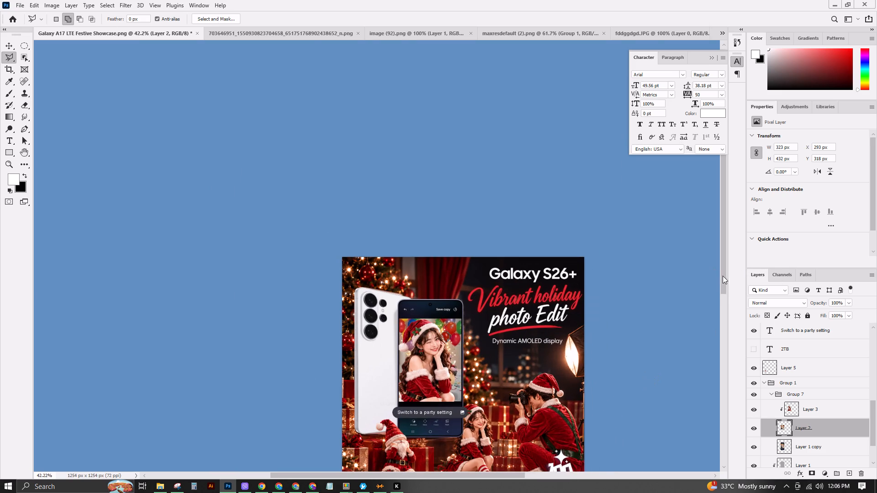
left_click_drag(723, 278, 729, 310)
scroll(538, 298, "up", 10)
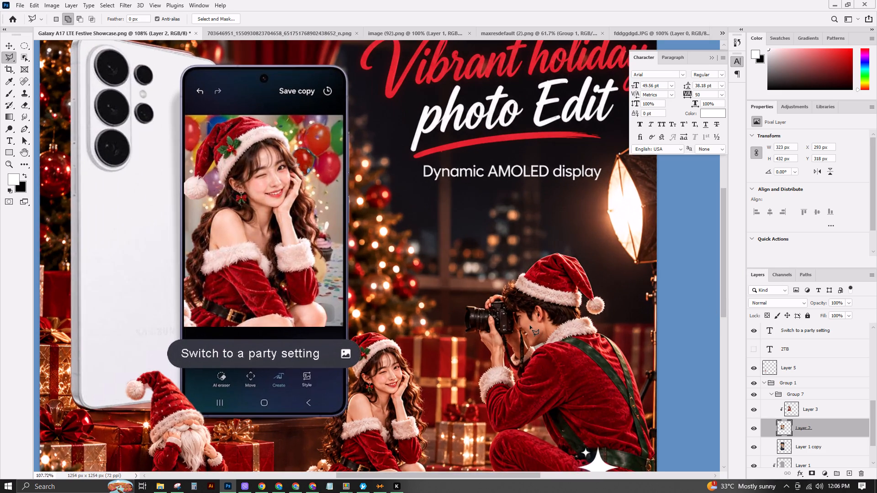
scroll(532, 334, "down", 4)
scroll(586, 373, "up", 1)
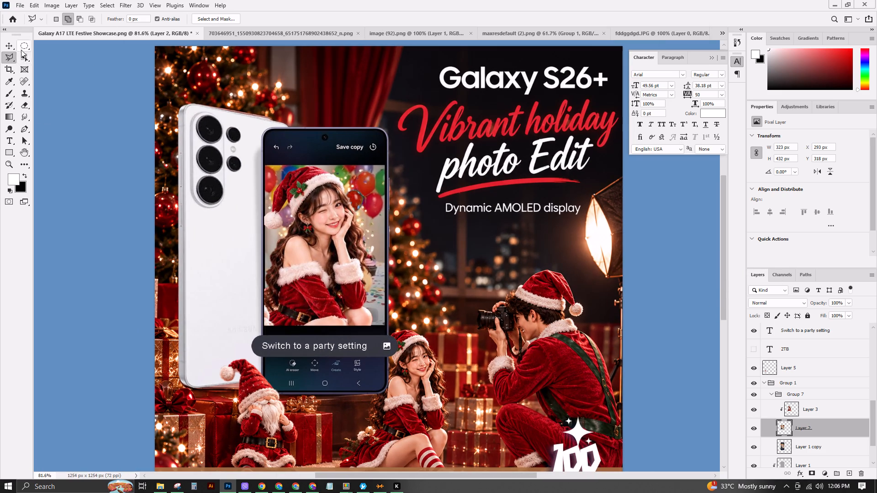
Select the kneeling photographer on the chatgpt (55) layer with Object Selection, and add his camera to the selection.
left_click(23, 57)
scroll(792, 421, "down", 10)
left_click(834, 455)
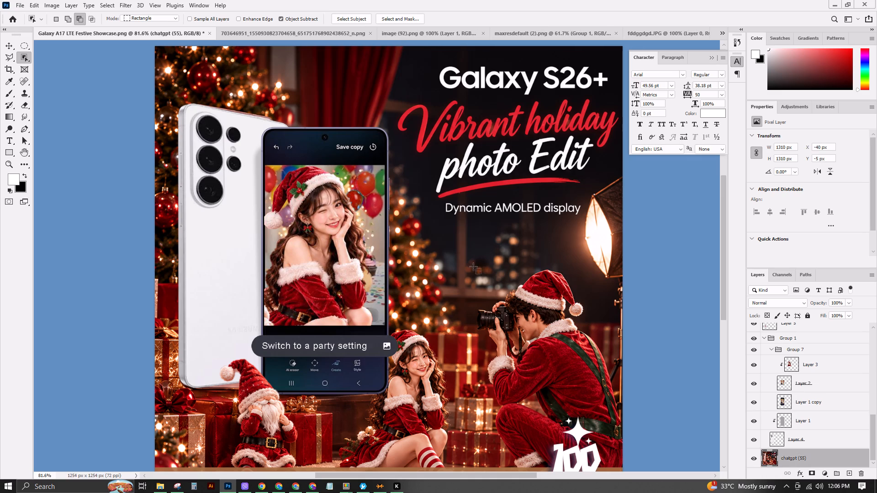
left_click_drag(462, 259, 635, 474)
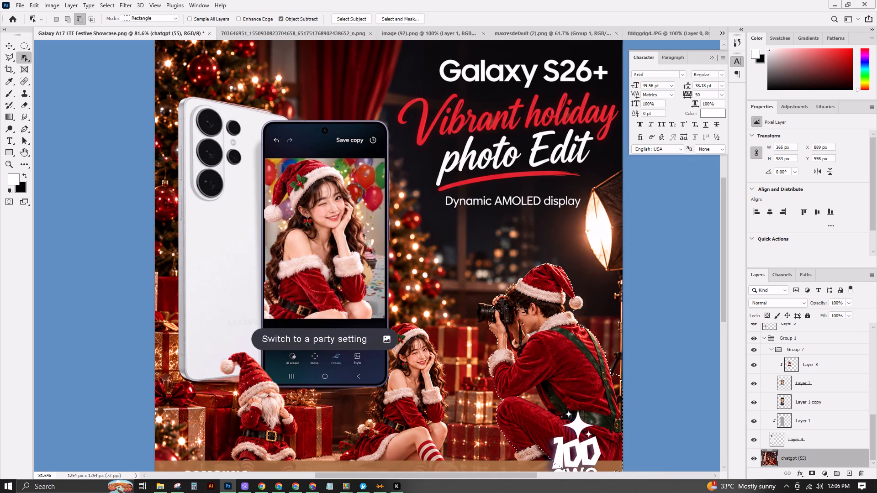
left_click_drag(475, 292, 511, 330)
left_click(69, 19)
left_click_drag(474, 297, 543, 334)
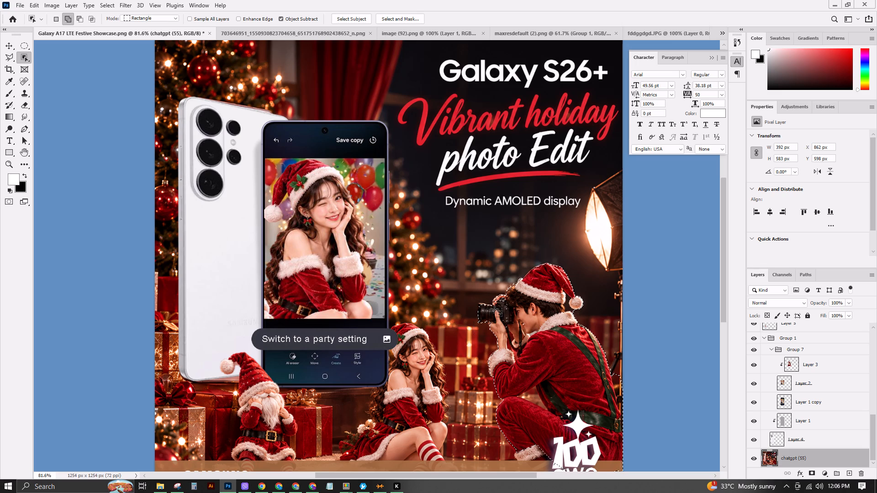
left_click_drag(472, 292, 546, 340)
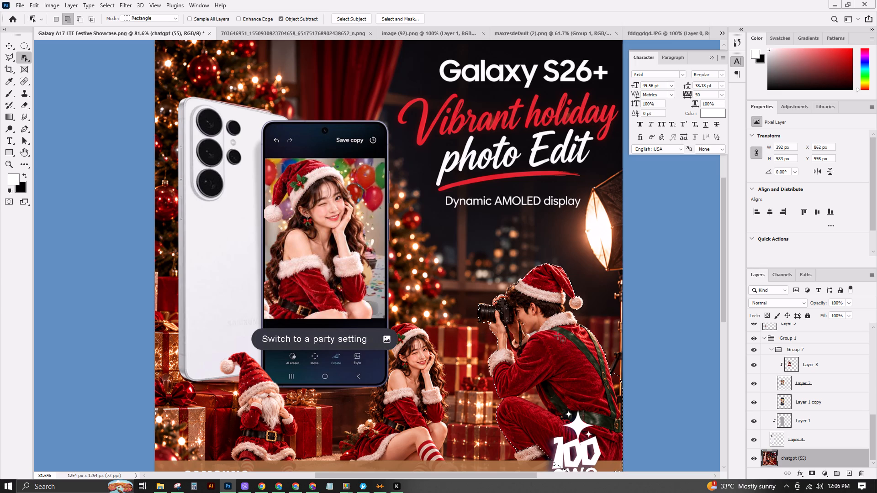
Free-transform the selected photographer in Warp mode, nudging the camera side slightly inward and lowering the upper corner near it, and apply it.
right_click(533, 309)
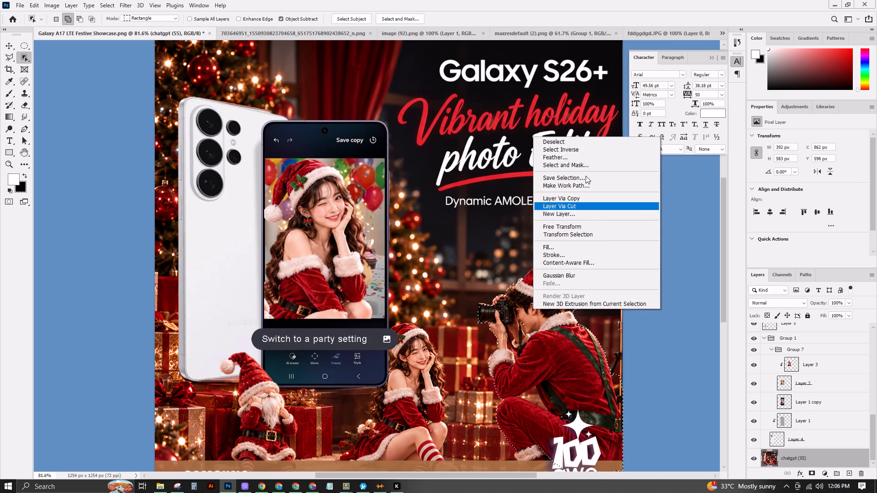
left_click(578, 225)
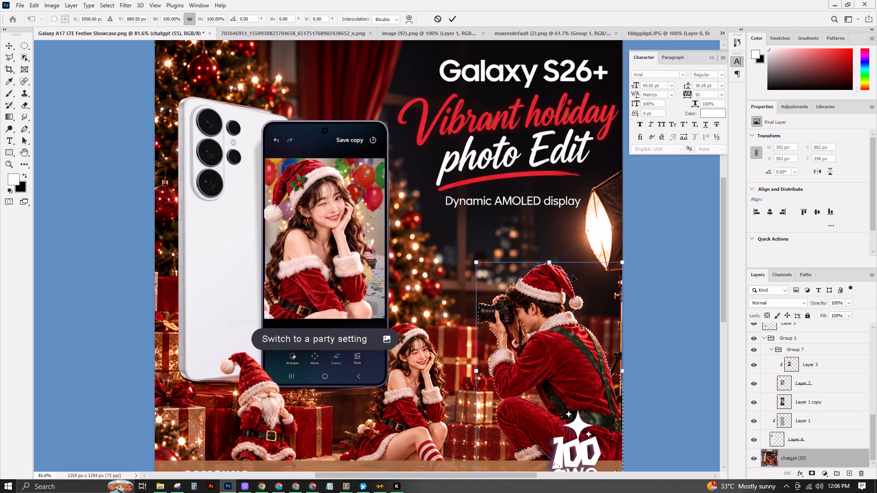
right_click(535, 324)
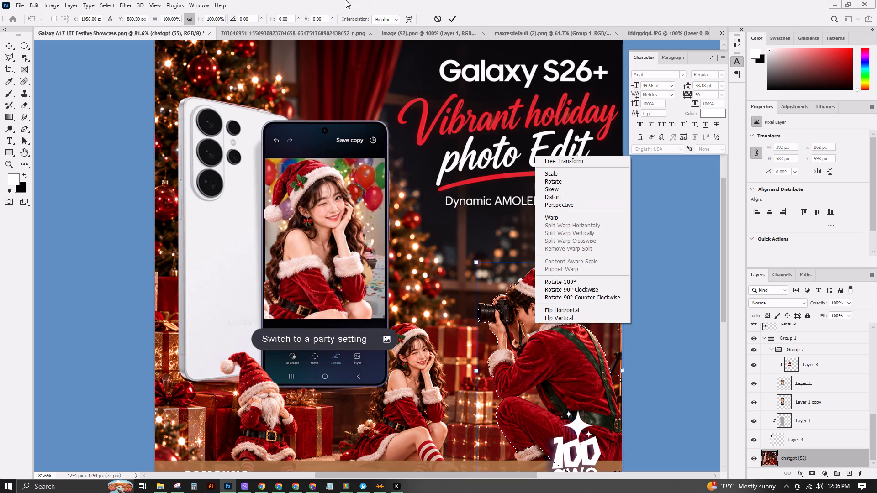
left_click(328, 0)
left_click(123, 5)
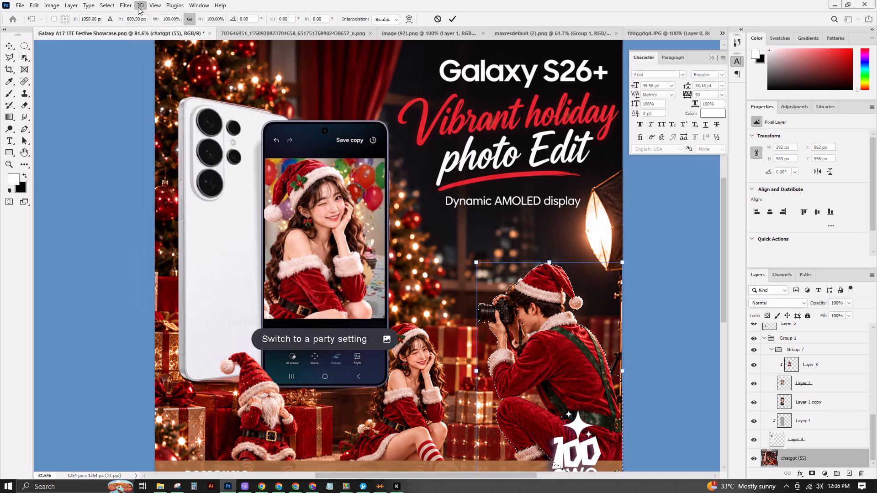
left_click(407, 19)
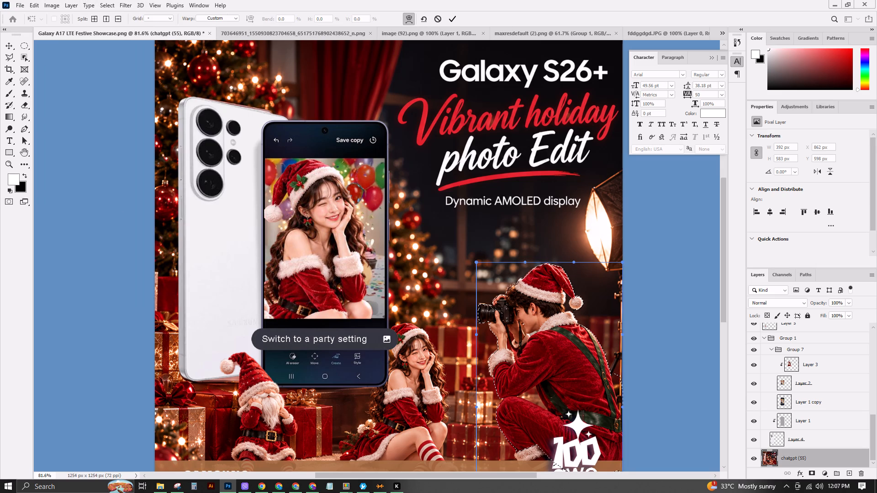
left_click_drag(475, 335, 476, 341)
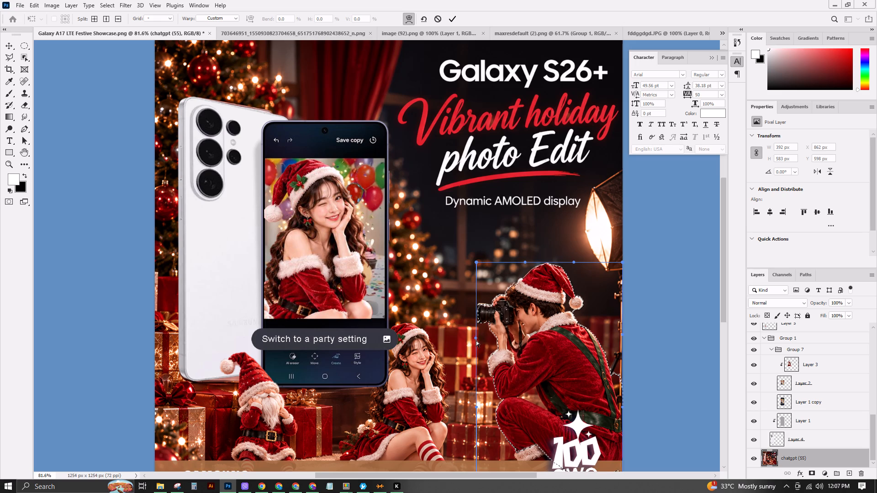
left_click_drag(476, 341, 479, 356)
left_click_drag(478, 264, 475, 267)
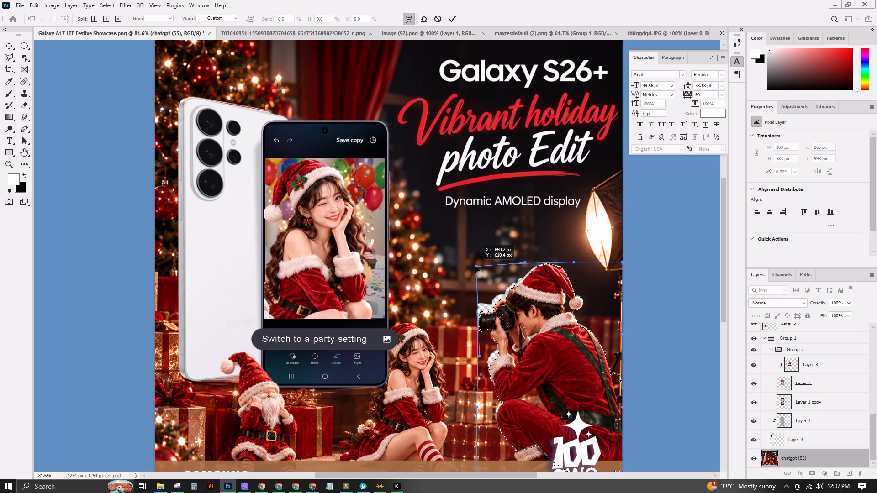
left_click_drag(475, 267, 474, 267)
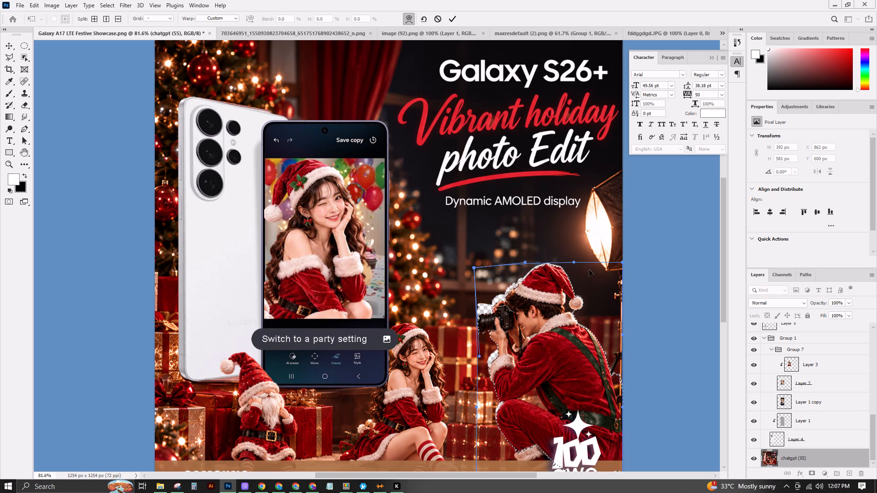
left_click(453, 19)
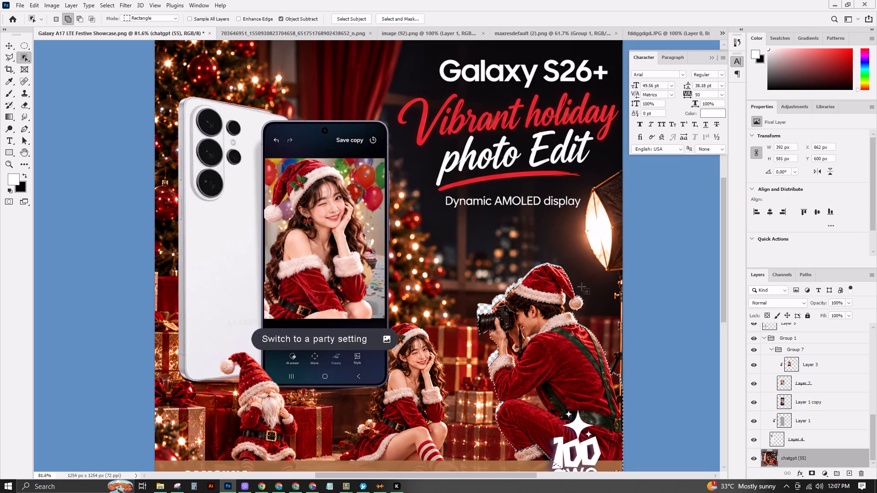
Copy the selected warped photographer onto a new layer above chatgpt (55).
right_click(529, 320)
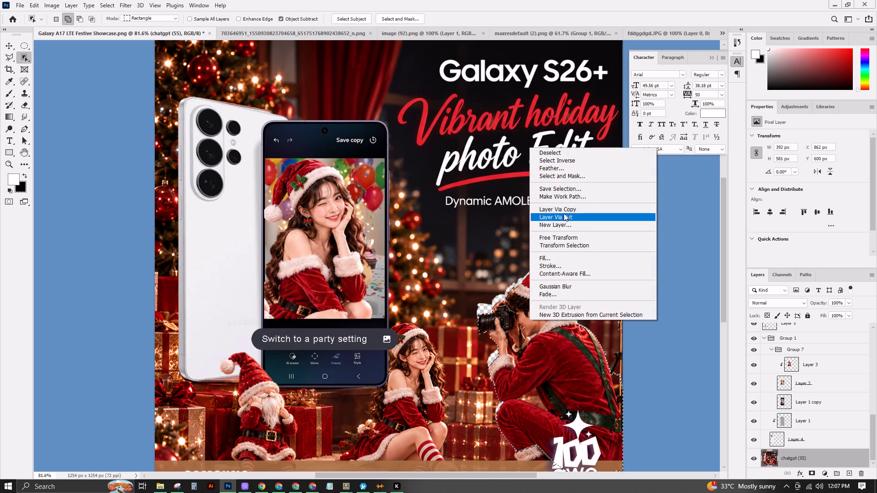
left_click(566, 206)
scroll(573, 347, "down", 4)
scroll(851, 434, "down", 3)
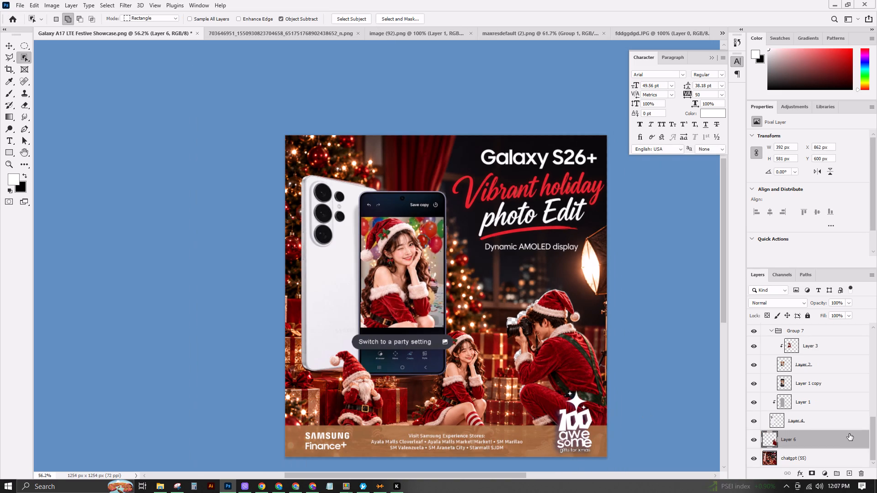
scroll(849, 434, "down", 5)
Smudge the chatgpt (55) background over the transparent gaps around the photographer's camera and hands, using a 50 px brush.
left_click(835, 460)
scroll(529, 313, "up", 8)
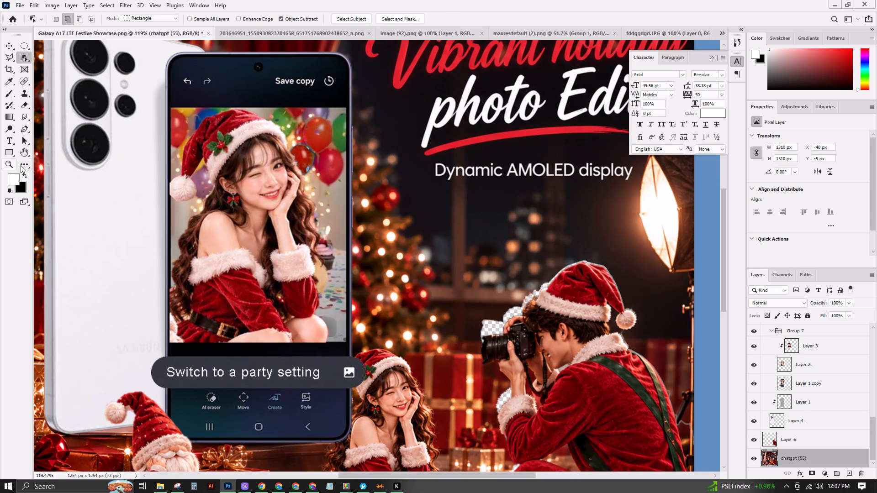
left_click(26, 115)
left_click_drag(489, 325, 504, 332)
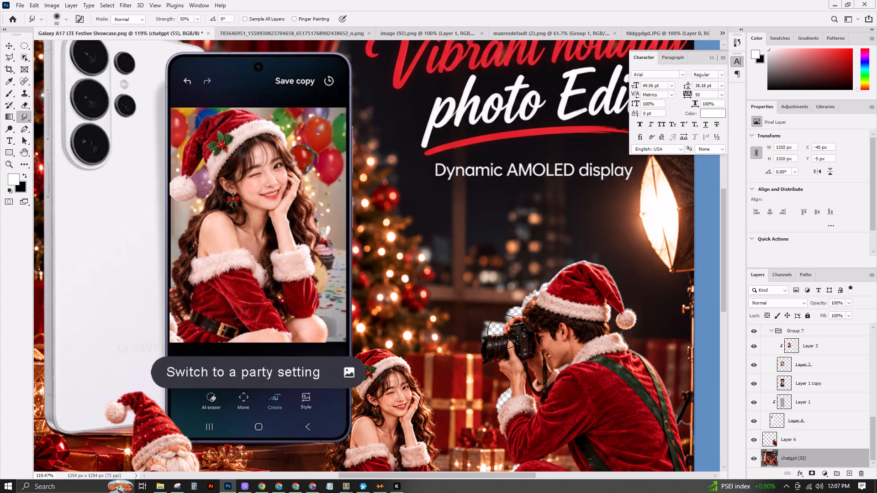
key("bracketleft")
key("bracketleft")
key("bracketleft")
left_click_drag(486, 321, 503, 333)
left_click_drag(491, 324, 502, 333)
left_click_drag(494, 328, 508, 342)
left_click_drag(483, 335, 497, 343)
left_click_drag(488, 327, 497, 331)
left_click_drag(505, 312, 514, 323)
left_click_drag(509, 314, 523, 327)
left_click_drag(515, 313, 524, 323)
left_click_drag(516, 310, 523, 316)
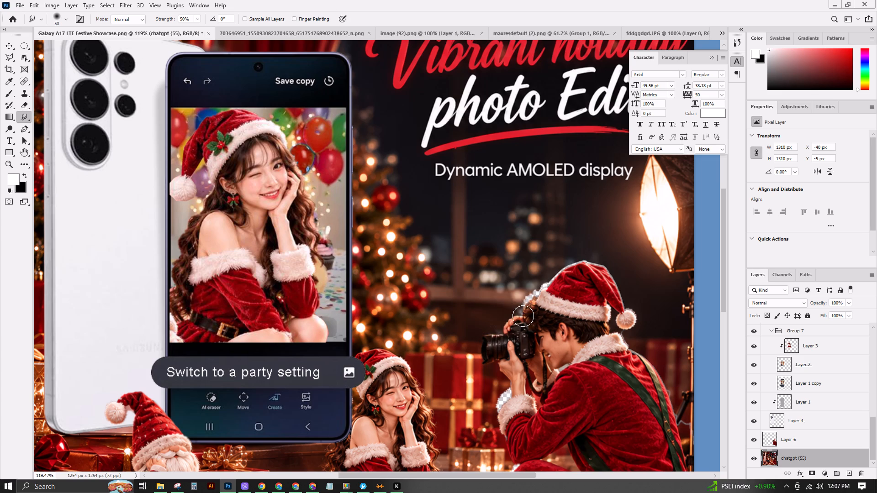
left_click_drag(523, 316, 523, 315)
Smudge the background on chatgpt (55) around the photographer's hair and along the edge of his Santa hat to cover the old outline.
left_click_drag(522, 300, 528, 313)
left_click_drag(524, 303, 530, 304)
left_click_drag(508, 302, 561, 300)
left_click_drag(544, 292, 552, 293)
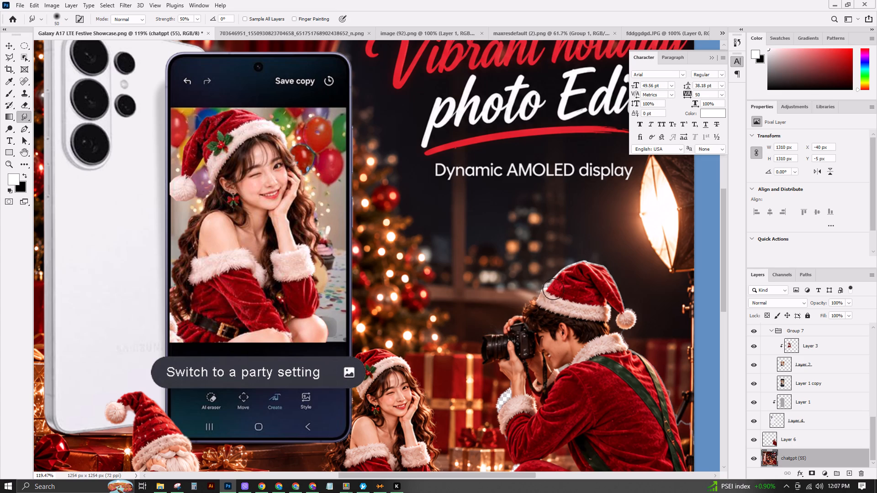
double_click(553, 289)
left_click(565, 288)
left_click_drag(574, 261, 577, 275)
left_click_drag(587, 253, 587, 278)
left_click_drag(602, 246, 597, 278)
left_click_drag(611, 260, 606, 284)
left_click_drag(592, 255, 583, 282)
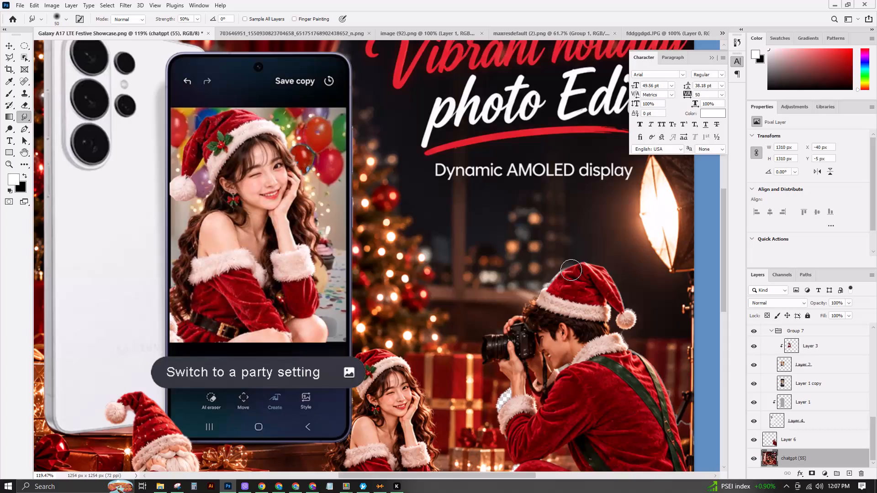
left_click_drag(563, 266, 563, 278)
left_click_drag(561, 277, 561, 287)
left_click_drag(555, 284, 555, 290)
left_click_drag(550, 288, 550, 293)
left_click(550, 293)
left_click(550, 296)
left_click_drag(549, 297, 549, 301)
left_click_drag(522, 301, 523, 300)
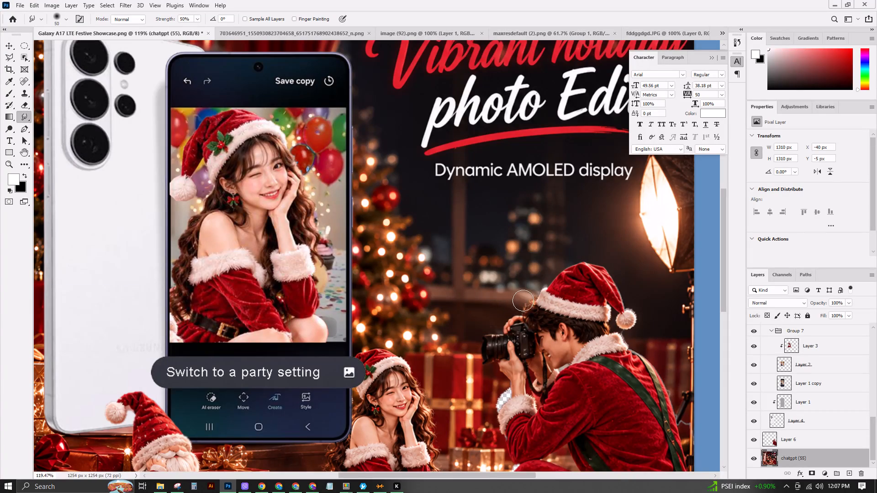
left_click_drag(523, 300, 537, 297)
left_click_drag(557, 286, 556, 290)
Smudge the background in the small opening between the photographer's chin, forearm and camera strap.
left_click_drag(558, 368, 570, 374)
left_click_drag(566, 366, 570, 372)
left_click_drag(567, 372, 567, 377)
left_click_drag(565, 370, 565, 379)
left_click_drag(560, 374, 571, 379)
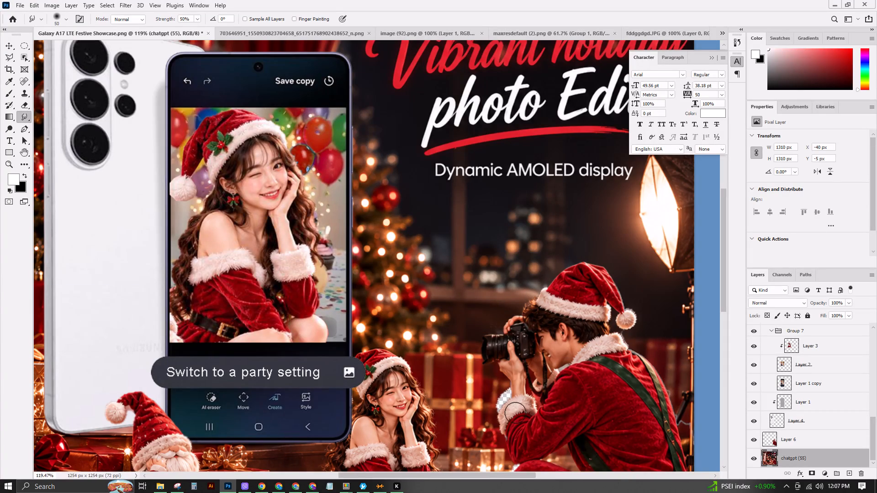
Smudge the background into the transparent gap beside the photographer's white sleeve cuff.
left_click_drag(495, 399, 505, 403)
left_click_drag(498, 400, 506, 406)
left_click(500, 400)
left_click_drag(507, 389, 509, 399)
left_click_drag(509, 398, 510, 402)
left_click_drag(509, 400, 512, 404)
left_click(512, 404)
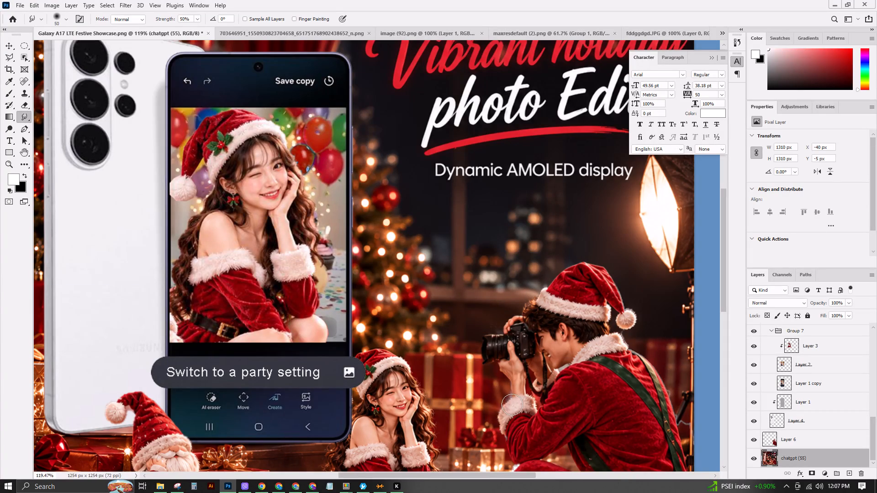
left_click(512, 401)
Smudge the leftover edge beside the photographer's bent knee on the chatgpt (55) layer.
scroll(649, 378, "down", 5)
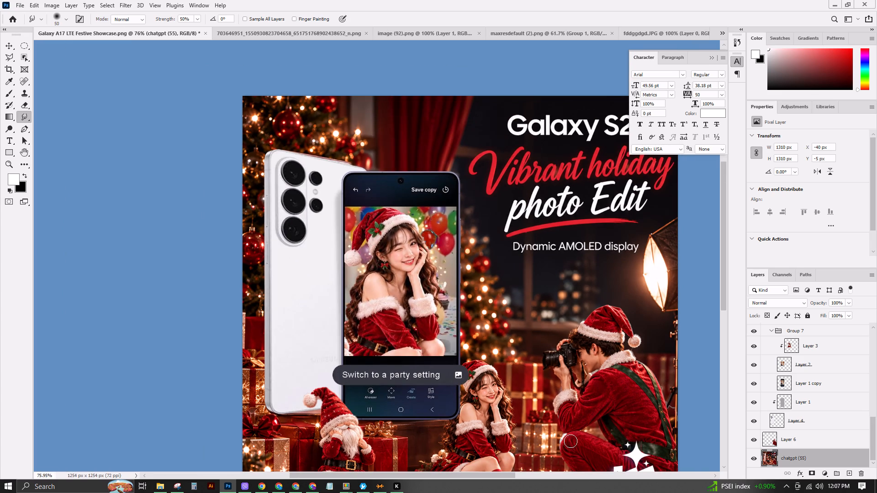
left_click_drag(564, 440, 571, 444)
left_click_drag(564, 438, 570, 442)
left_click_drag(566, 440, 571, 442)
left_click(568, 442)
Examine the blended photographer, the seated woman beside the prompt bar and the whole poster at several magnifications.
left_click_drag(724, 288, 723, 330)
scroll(613, 269, "up", 9)
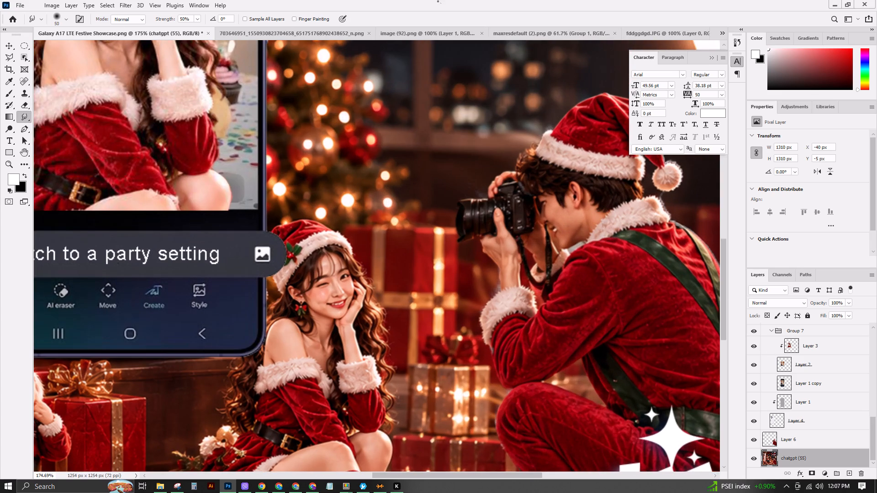
left_click(5, 44)
scroll(532, 233, "down", 11)
scroll(446, 251, "up", 3)
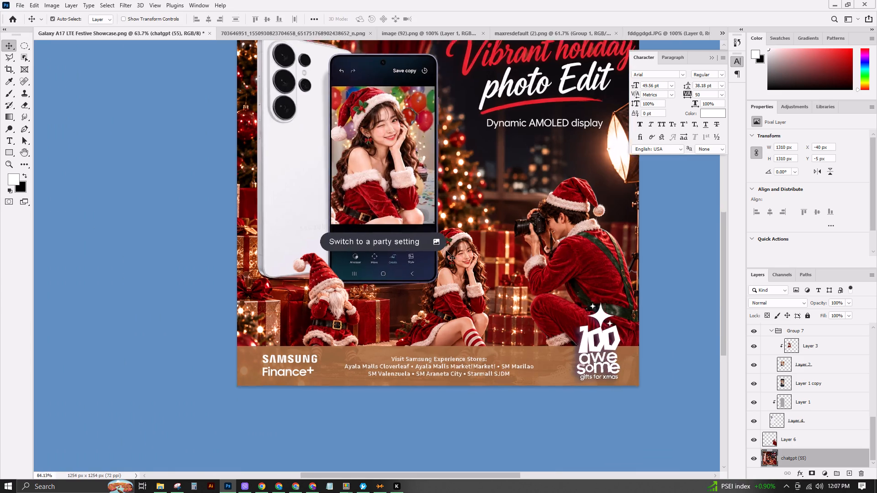
scroll(446, 251, "up", 5)
left_click(458, 239)
scroll(456, 238, "up", 4)
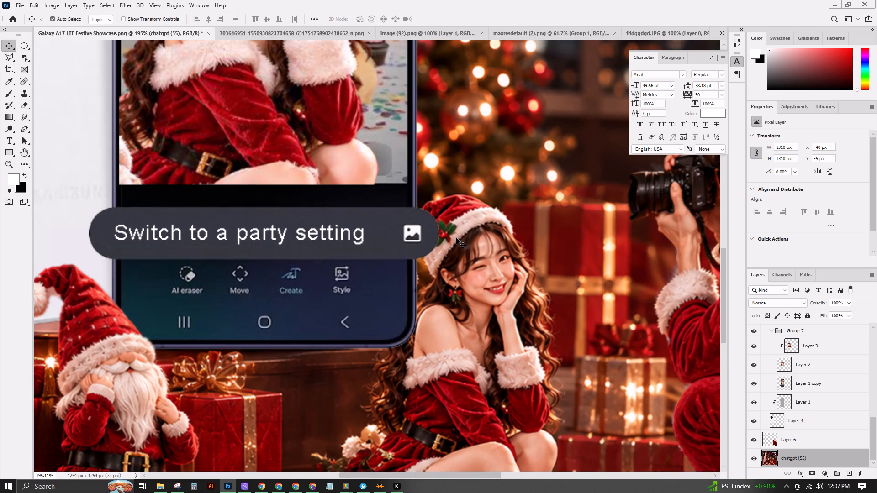
scroll(457, 239, "down", 9)
scroll(463, 198, "down", 5)
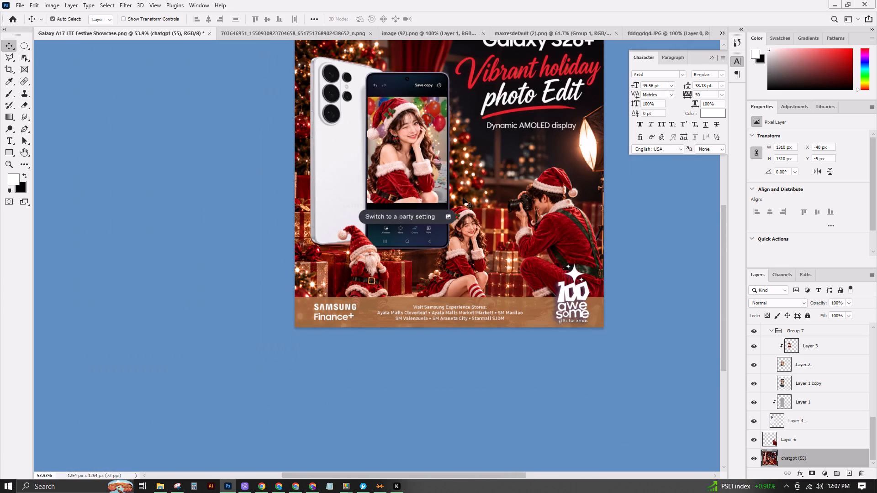
Smudge the background on chatgpt (55) along the top edge of the white phone back and at its lower corner.
scroll(364, 82, "up", 8)
left_click(354, 46)
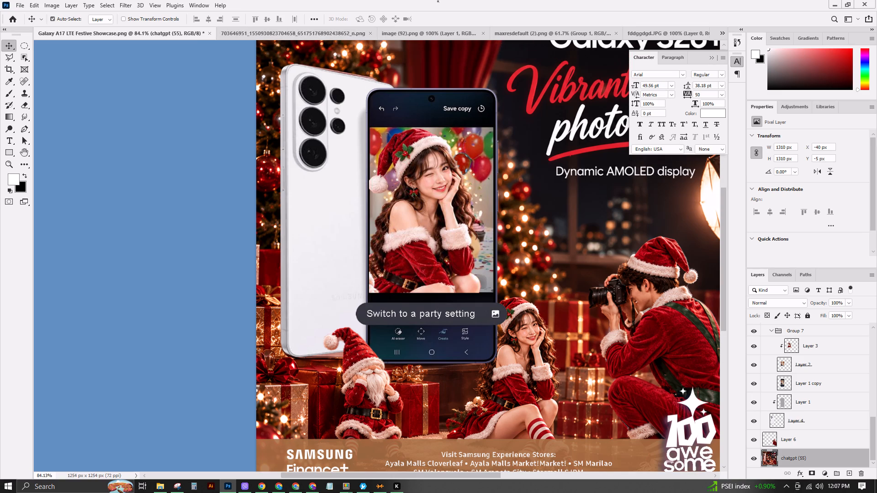
left_click(22, 120)
left_click_drag(353, 63, 356, 79)
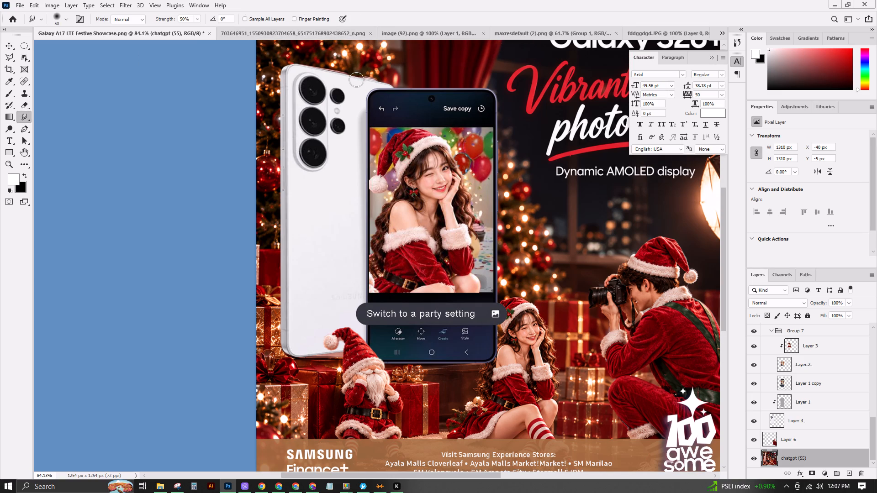
left_click_drag(360, 76, 362, 84)
left_click_drag(367, 81, 371, 87)
double_click(372, 84)
left_click(339, 73)
left_click_drag(334, 74, 334, 82)
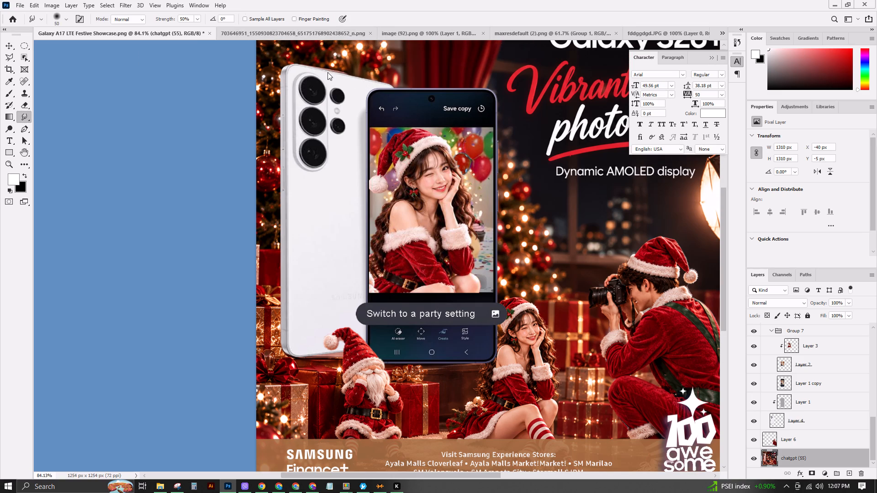
left_click(327, 72)
left_click(328, 67)
left_click(325, 67)
double_click(320, 67)
left_click(288, 353)
left_click(7, 45)
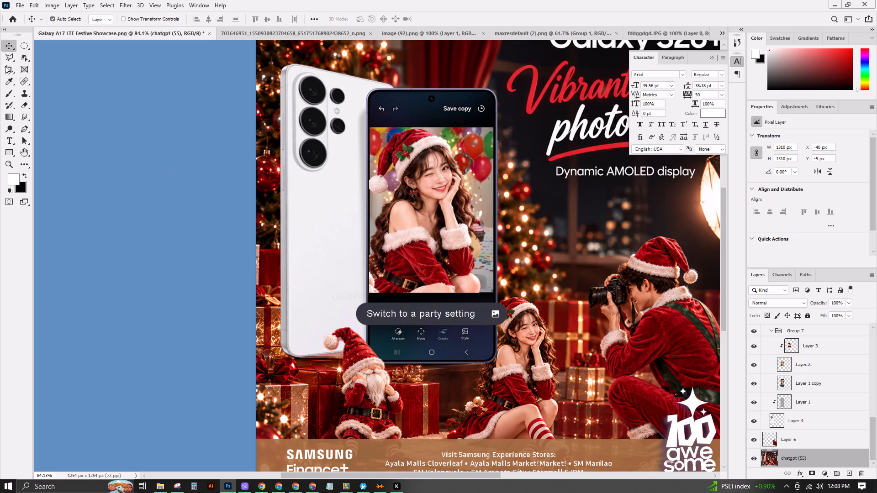
Hide Group 1 and copy the seated woman's Santa hat, including its pompom, from chatgpt (55) to a new layer using Object Selection.
scroll(474, 237, "down", 9)
scroll(475, 236, "up", 6)
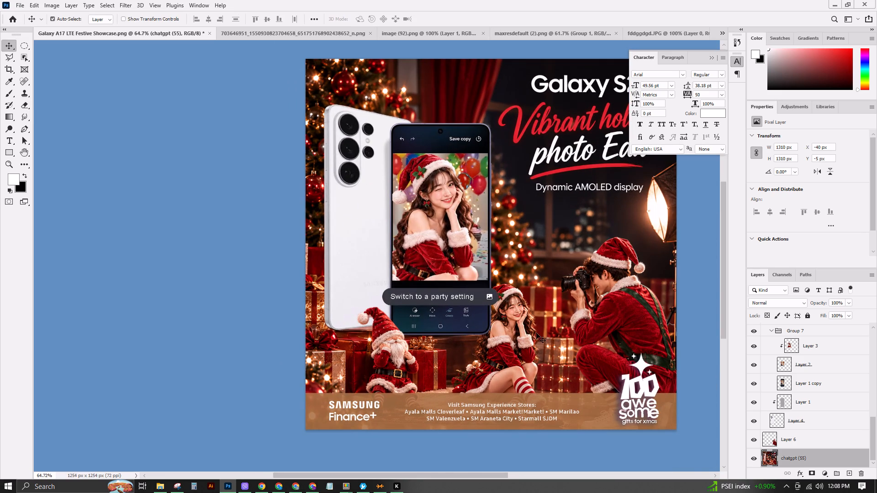
scroll(534, 337, "up", 10)
left_click(510, 298)
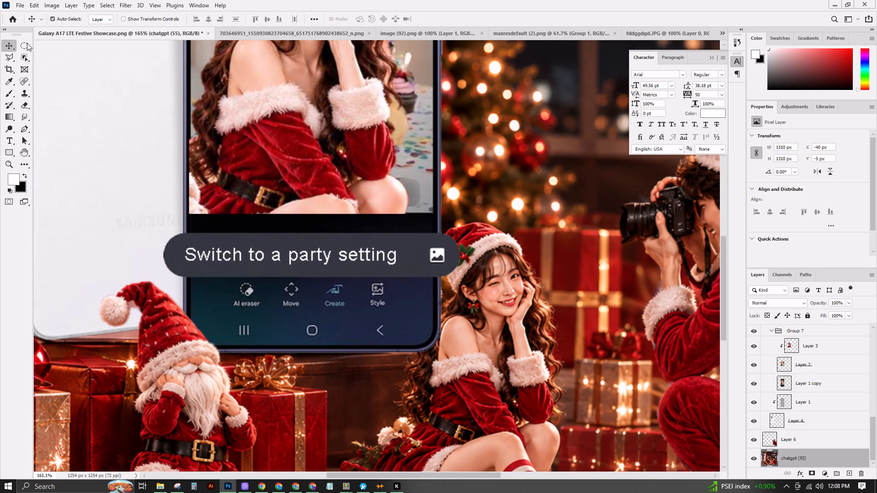
left_click_drag(26, 47, 60, 46)
left_click(26, 58)
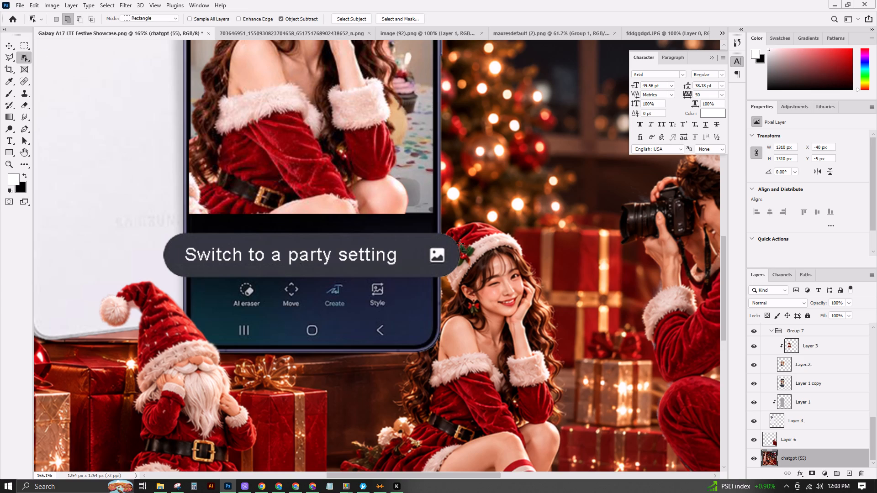
left_click_drag(376, 199, 539, 323)
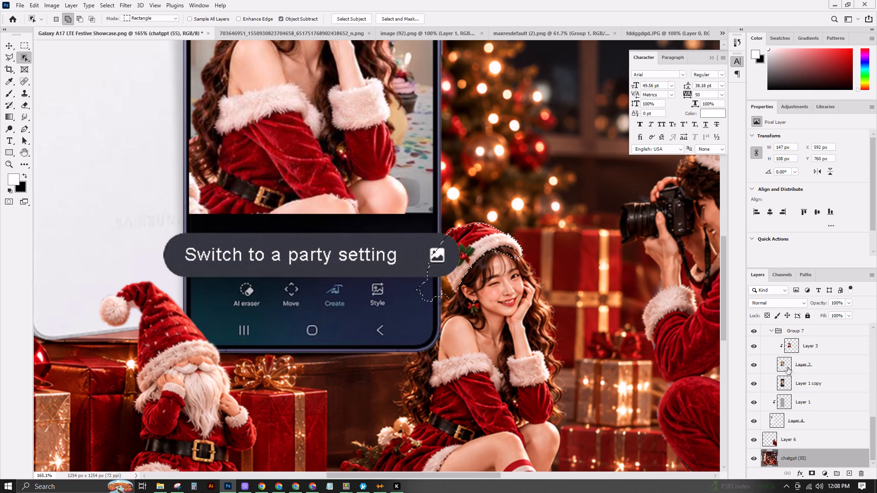
left_click(772, 333)
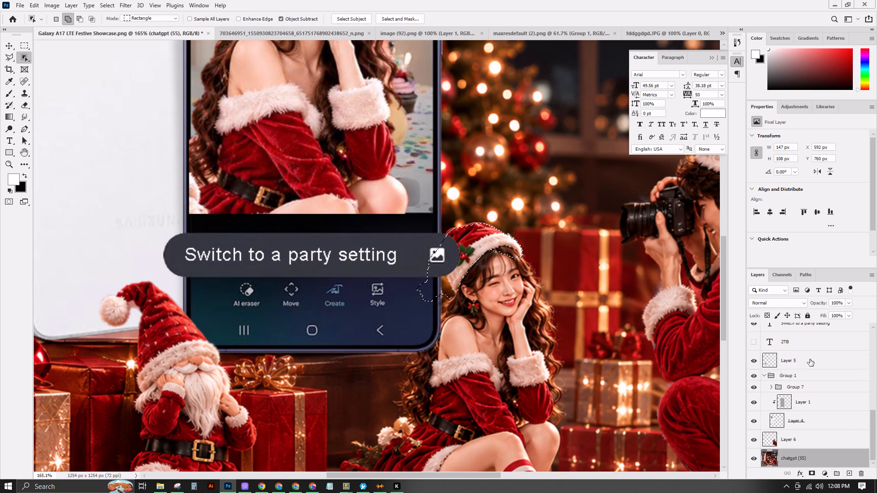
left_click(755, 374)
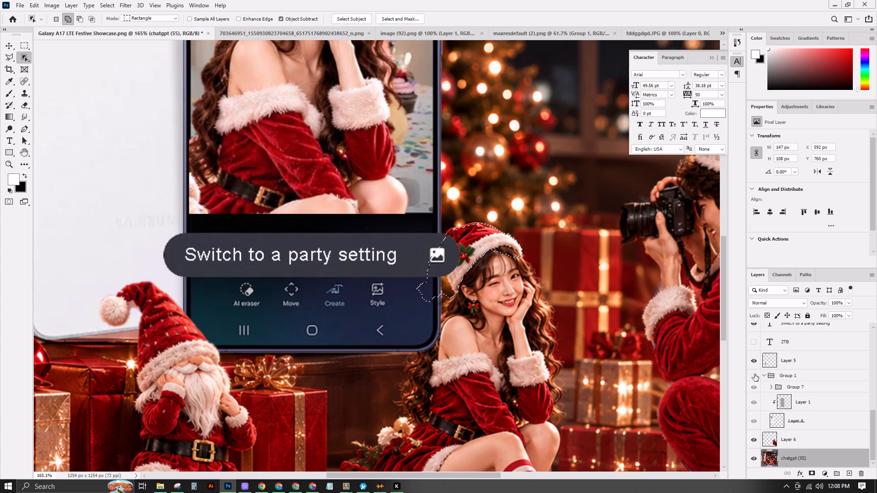
left_click(755, 374)
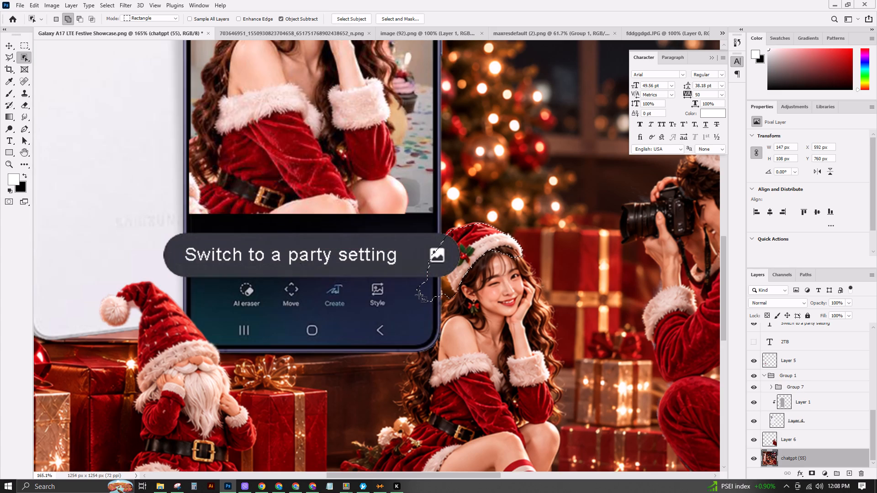
left_click(763, 376)
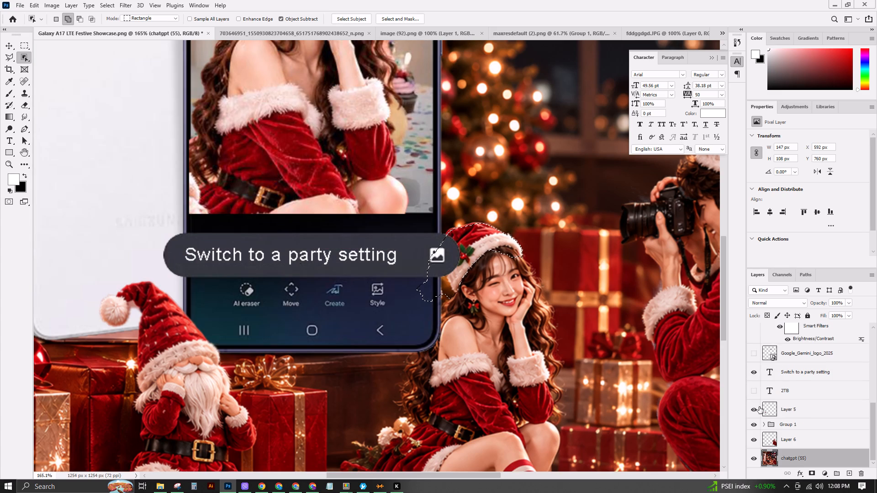
left_click(757, 422)
scroll(435, 278, "up", 6)
left_click_drag(397, 283, 446, 327)
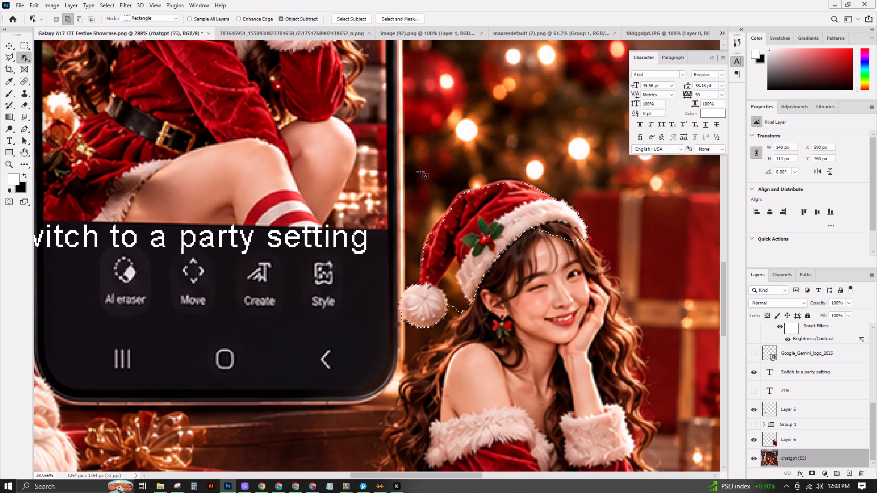
left_click_drag(420, 154, 605, 323)
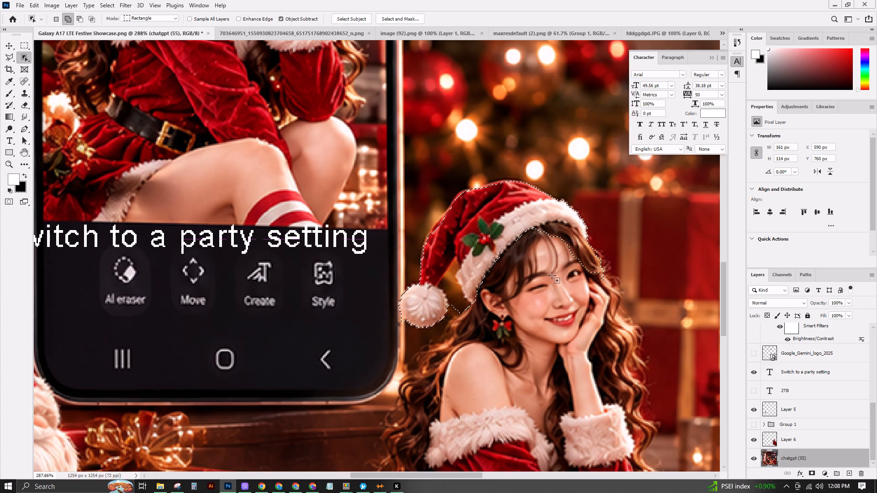
right_click(541, 205)
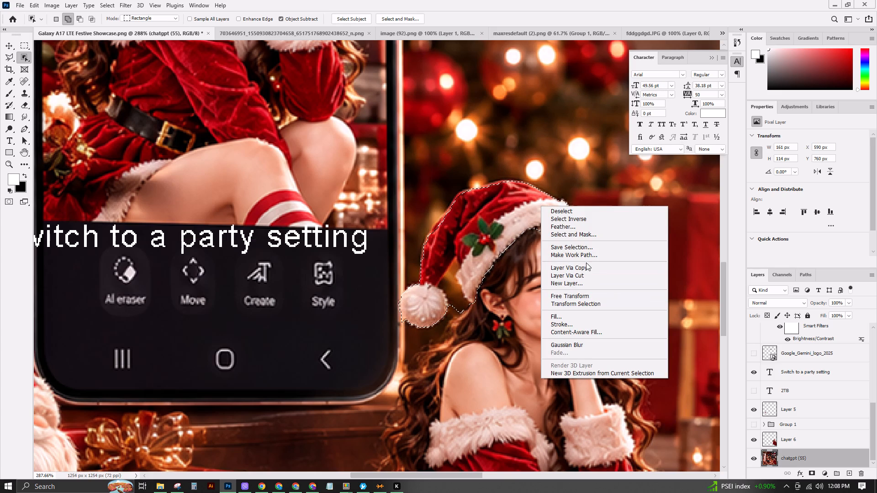
left_click(589, 265)
Show Group 1 again and move the copied hat layer above it in the layer order.
scroll(843, 433, "down", 4)
left_click(750, 405)
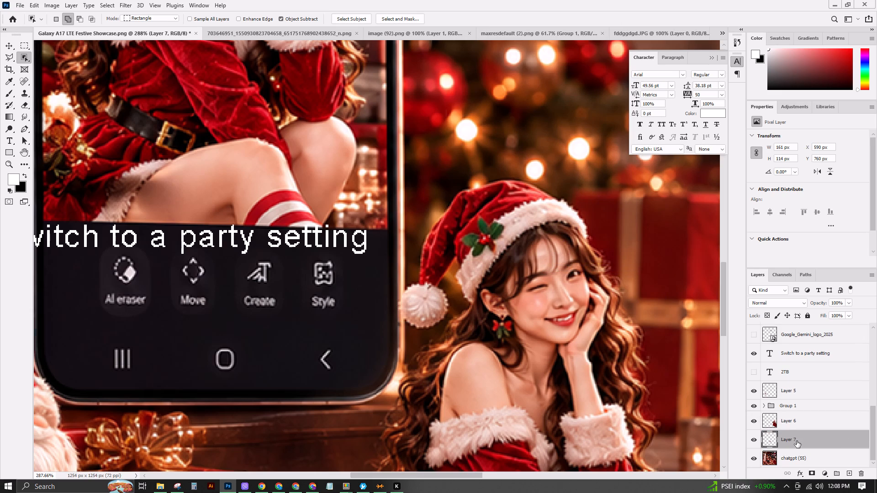
left_click_drag(798, 441, 793, 402)
Erase the stray bit at the lower edge of the copied hat's pompom with an 8 px eraser.
scroll(503, 344, "down", 7)
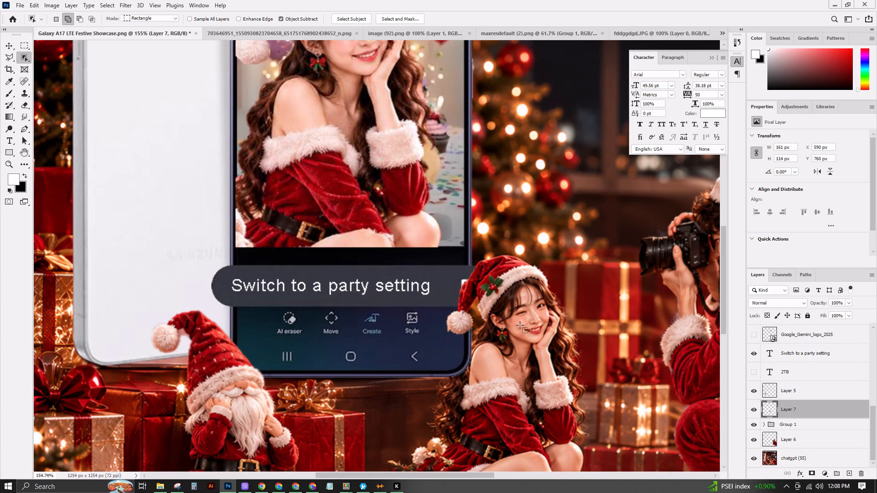
scroll(523, 325, "down", 3)
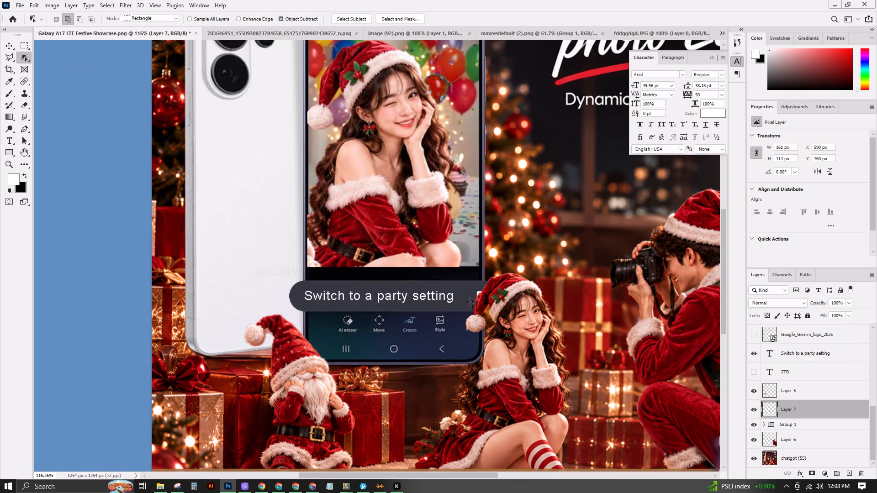
scroll(490, 314, "up", 14)
key("e")
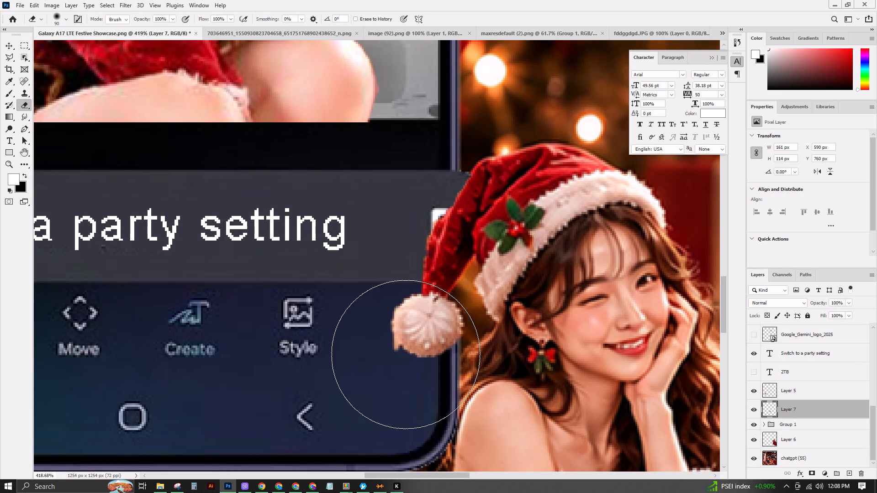
key("bracketleft")
key("bracketleft")
key("bracketleft")
key("bracketleft")
key("bracketleft")
key("bracketleft")
key("bracketleft")
key("bracketleft")
key("bracketleft")
type("[[")
key("bracketleft")
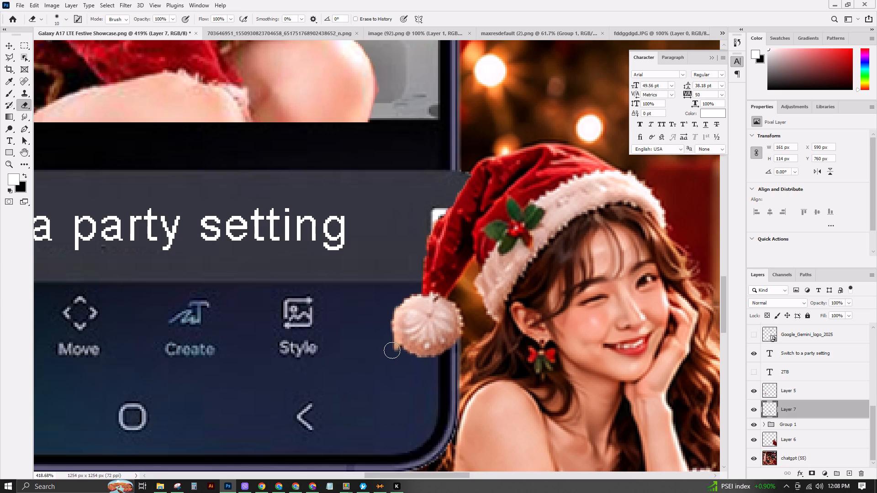
key("bracketleft")
key("bracketleft")
left_click_drag(392, 350, 386, 346)
Erase the phone's lower corner and side frame on Layer 1 copy where they cover the seated woman's hair.
scroll(545, 135, "down", 10)
scroll(559, 172, "down", 4)
scroll(566, 234, "up", 4)
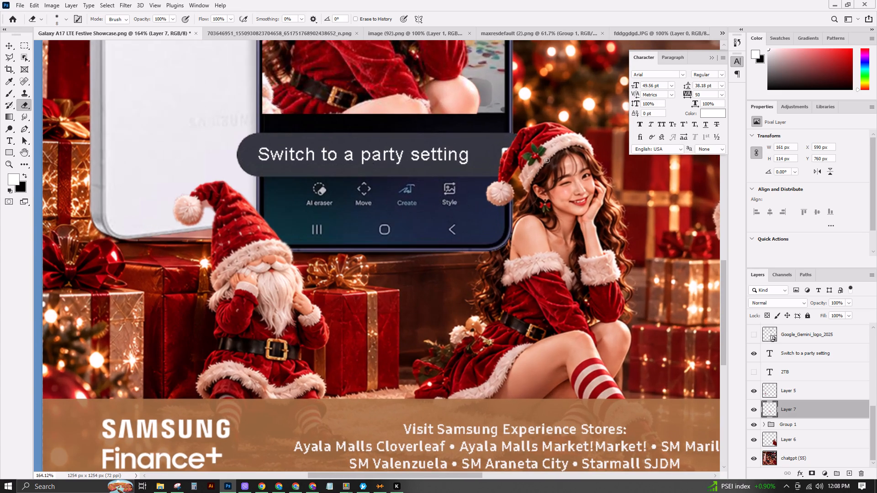
scroll(502, 203, "up", 4)
scroll(543, 277, "up", 1)
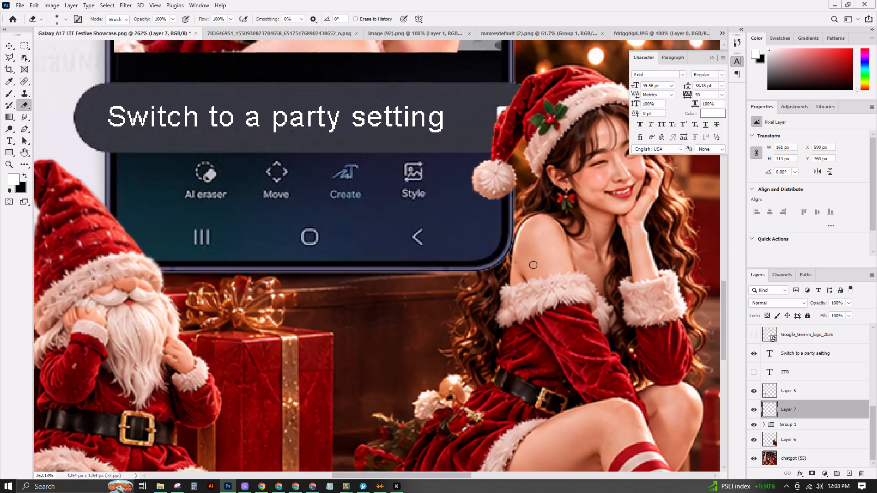
scroll(533, 265, "up", 2)
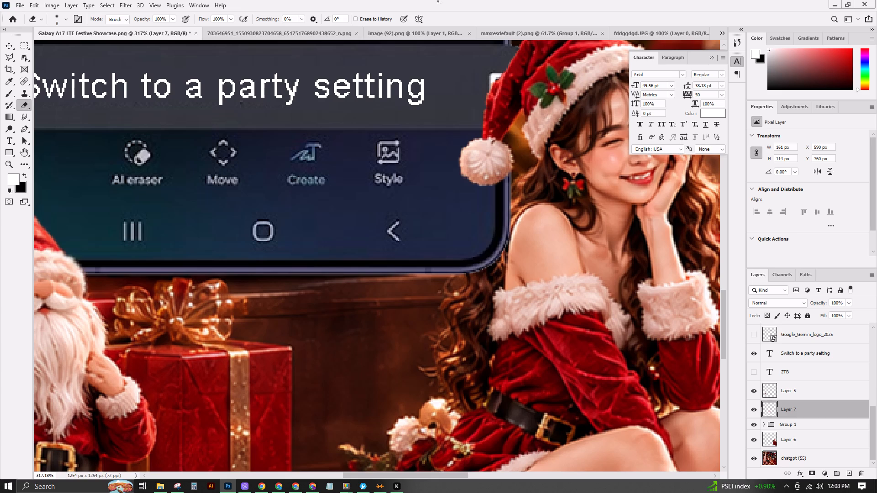
left_click(6, 47)
left_click(527, 268)
left_click(499, 249)
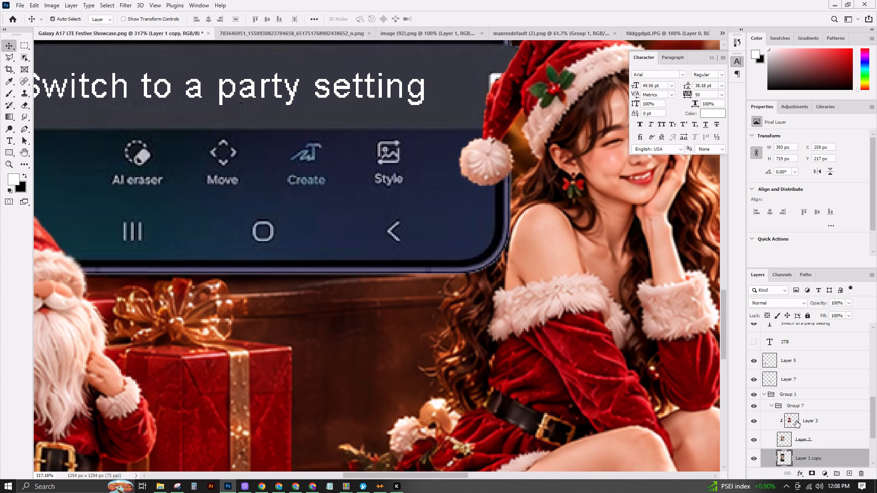
key("e")
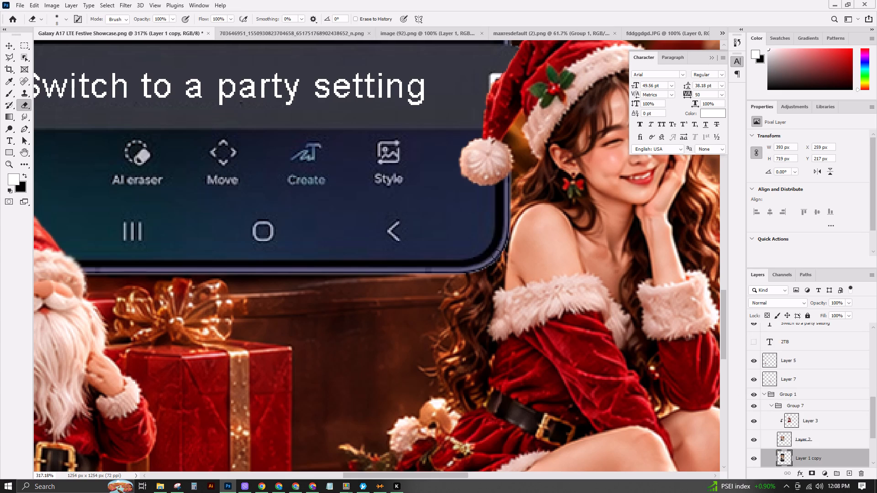
left_click_drag(515, 220, 495, 244)
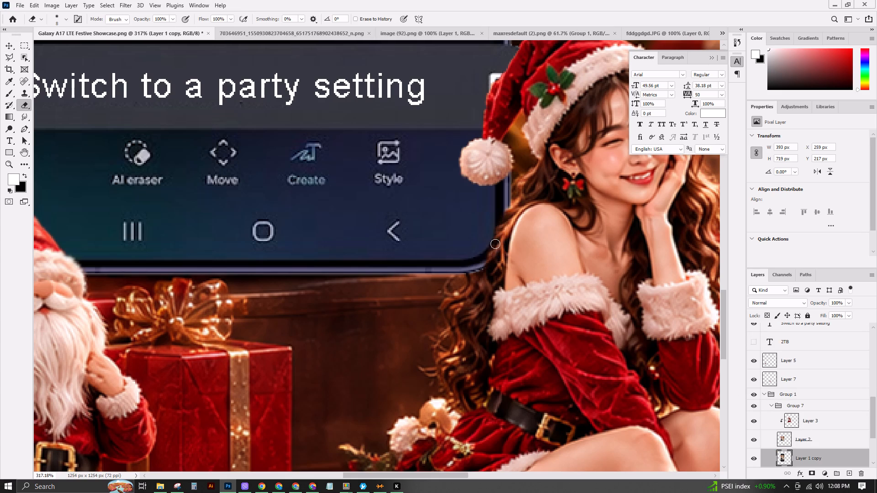
left_click_drag(495, 244, 510, 210)
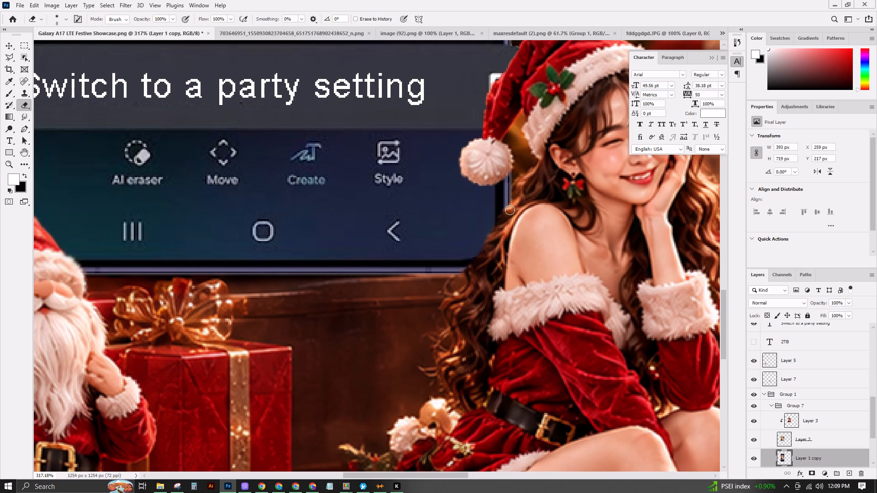
left_click_drag(510, 210, 515, 192)
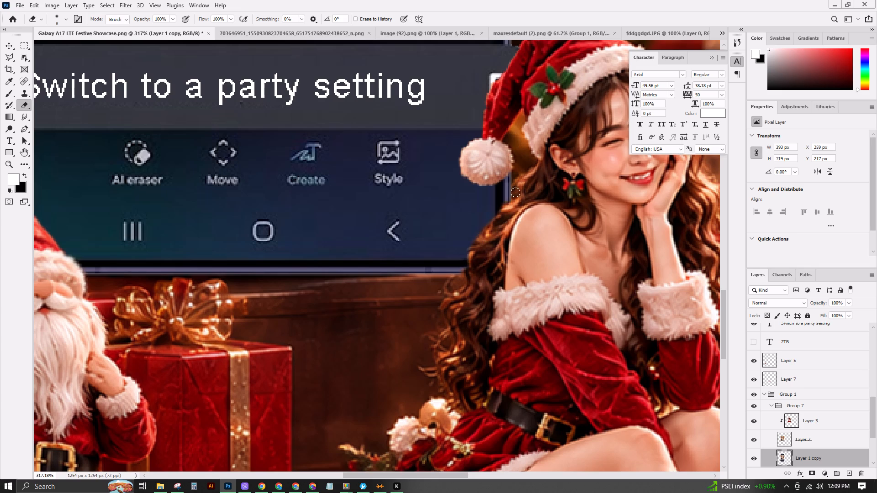
left_click_drag(515, 192, 466, 271)
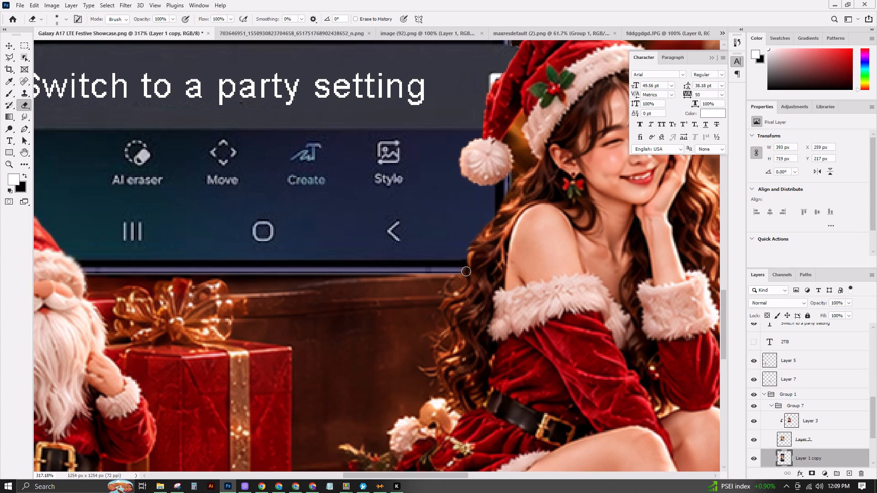
left_click_drag(466, 271, 465, 277)
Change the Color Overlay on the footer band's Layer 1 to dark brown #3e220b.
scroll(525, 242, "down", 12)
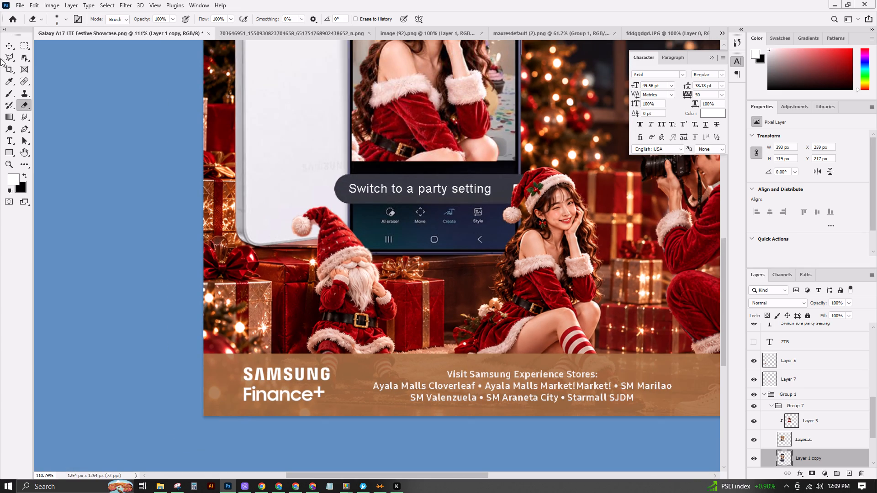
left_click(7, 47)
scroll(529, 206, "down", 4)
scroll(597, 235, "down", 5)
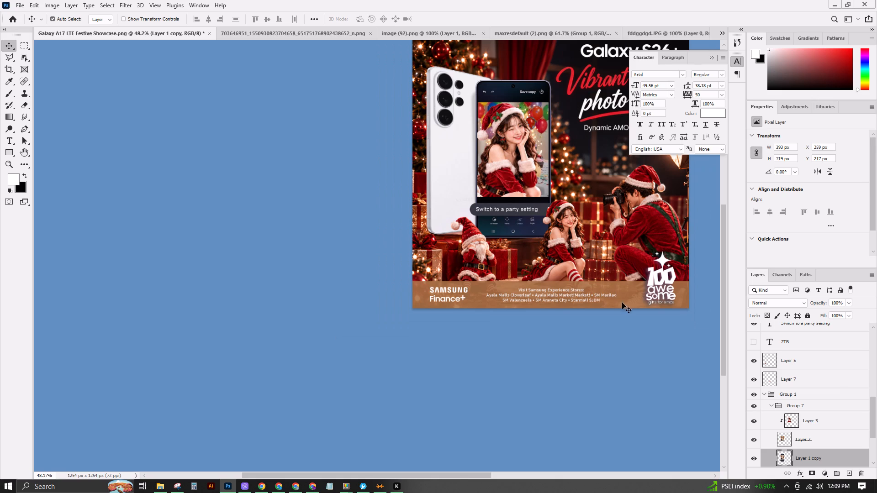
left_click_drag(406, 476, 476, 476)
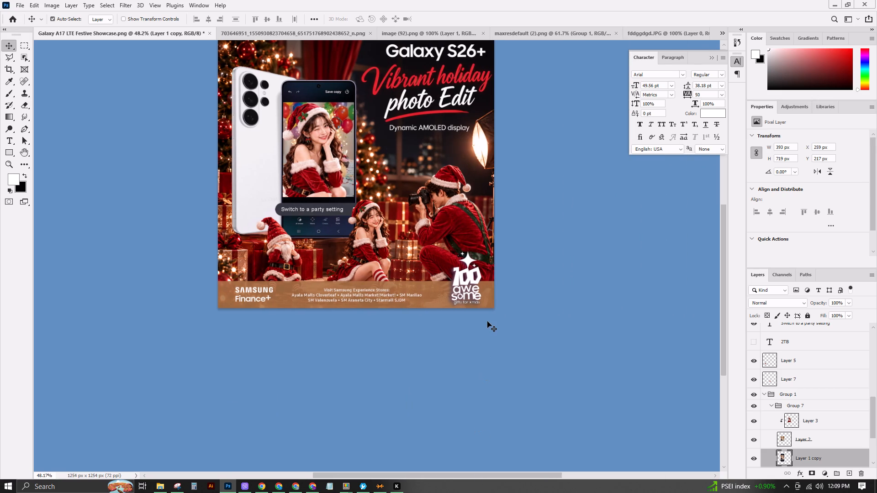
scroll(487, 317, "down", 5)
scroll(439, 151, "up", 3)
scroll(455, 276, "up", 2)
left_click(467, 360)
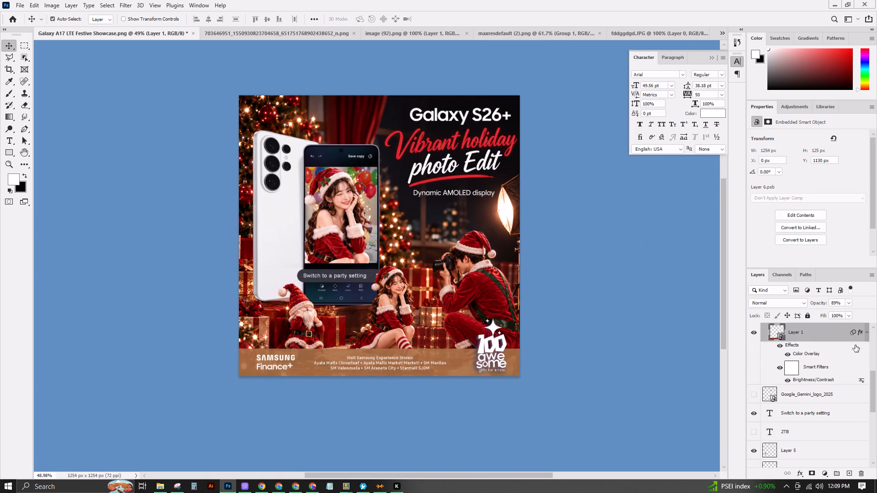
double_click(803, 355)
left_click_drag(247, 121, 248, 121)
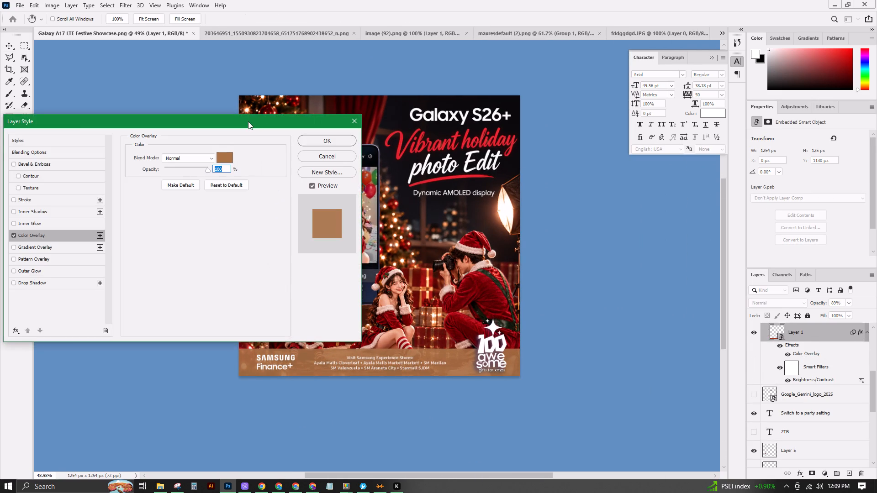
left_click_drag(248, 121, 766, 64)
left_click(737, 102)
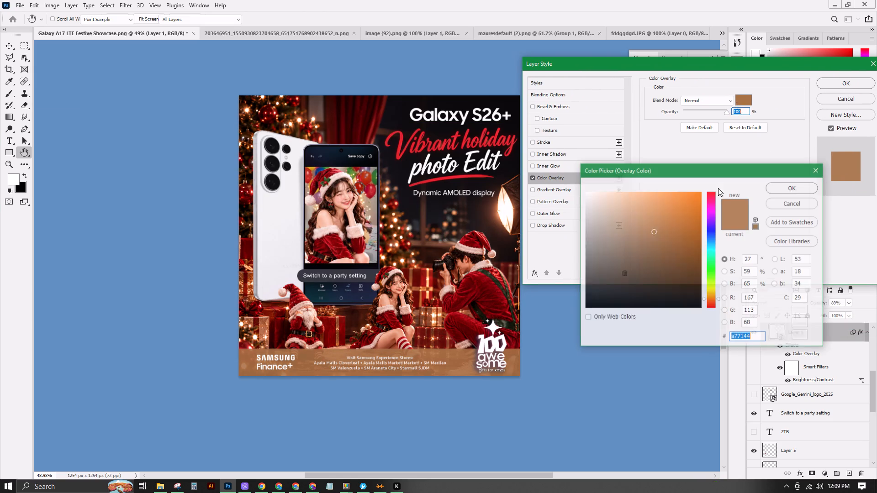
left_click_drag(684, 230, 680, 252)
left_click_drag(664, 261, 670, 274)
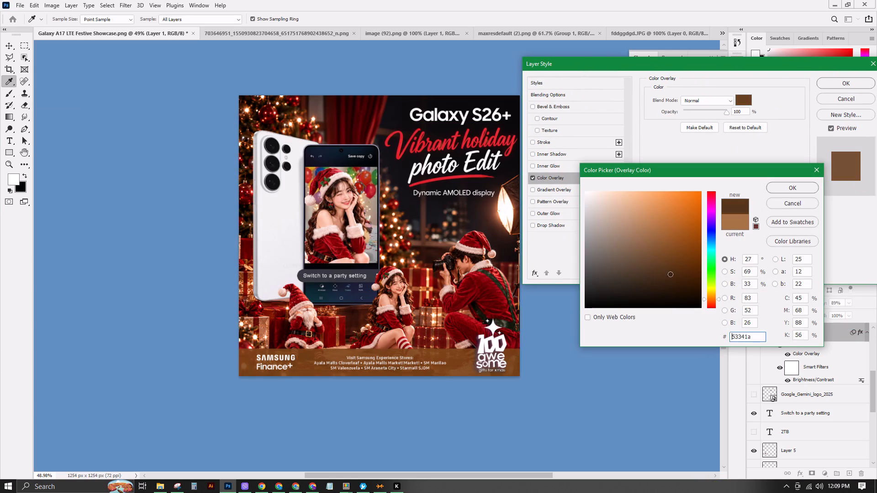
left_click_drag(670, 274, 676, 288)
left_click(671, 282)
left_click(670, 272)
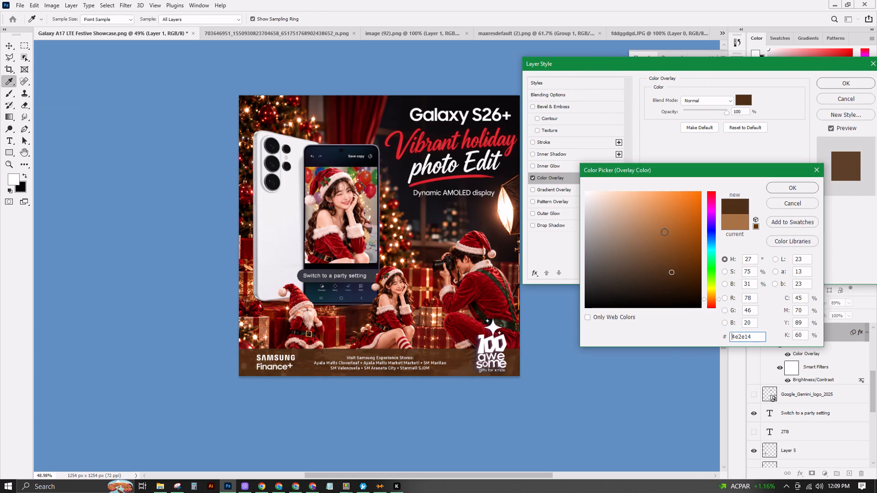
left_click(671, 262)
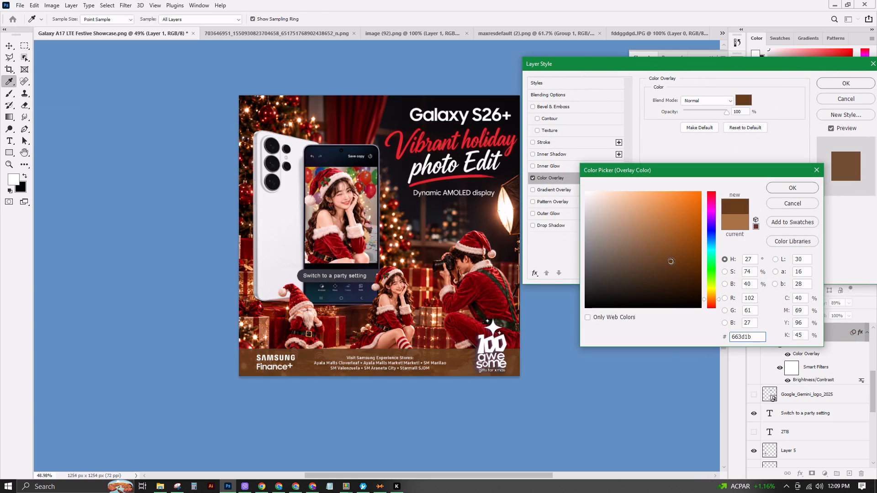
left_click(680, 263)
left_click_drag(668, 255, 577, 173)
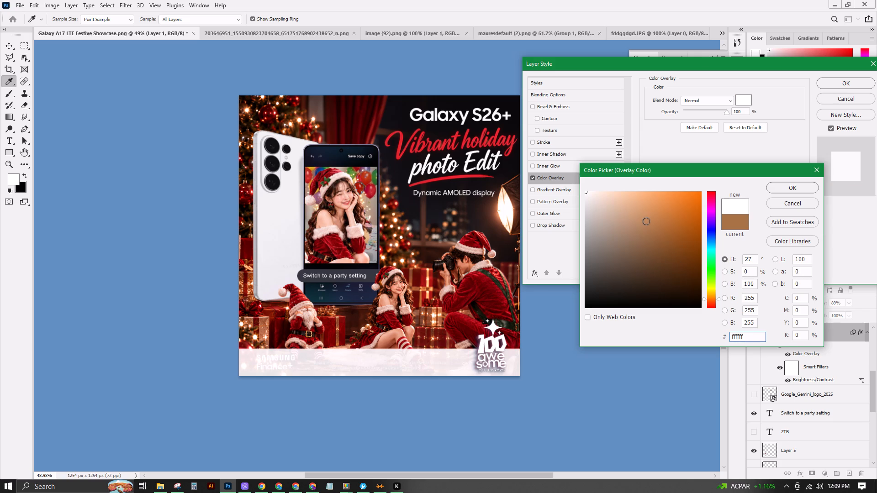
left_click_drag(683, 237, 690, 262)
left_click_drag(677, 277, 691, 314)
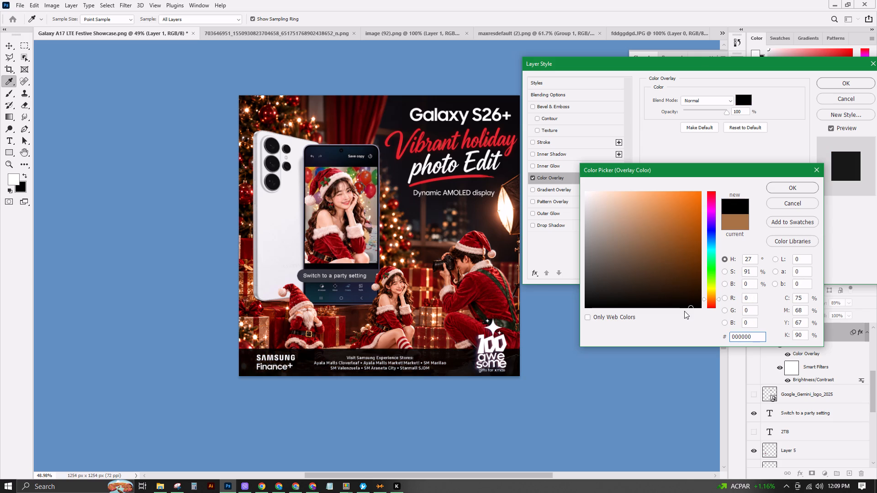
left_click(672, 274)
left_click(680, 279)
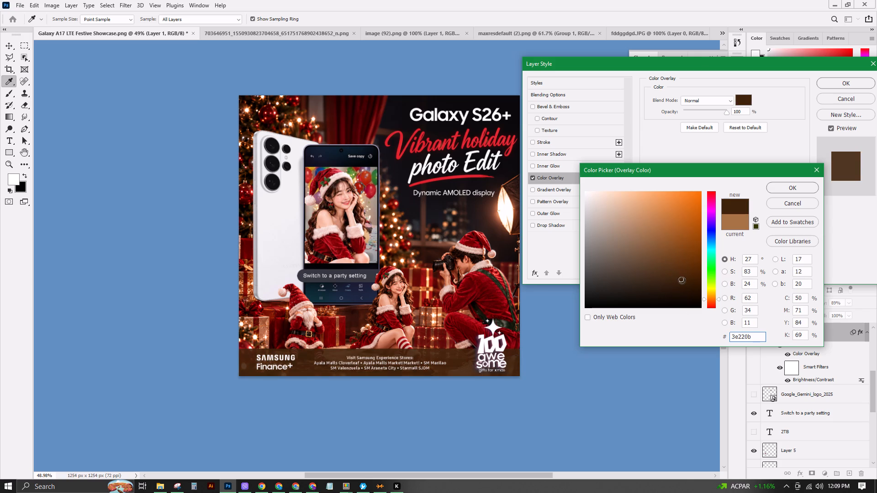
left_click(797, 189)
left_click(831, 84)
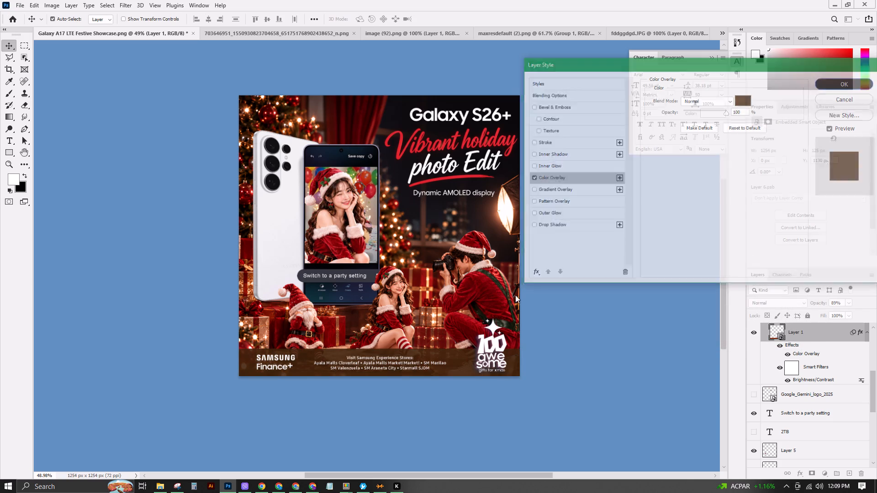
Set the footer band layer's opacity to 95%.
scroll(423, 362, "up", 8)
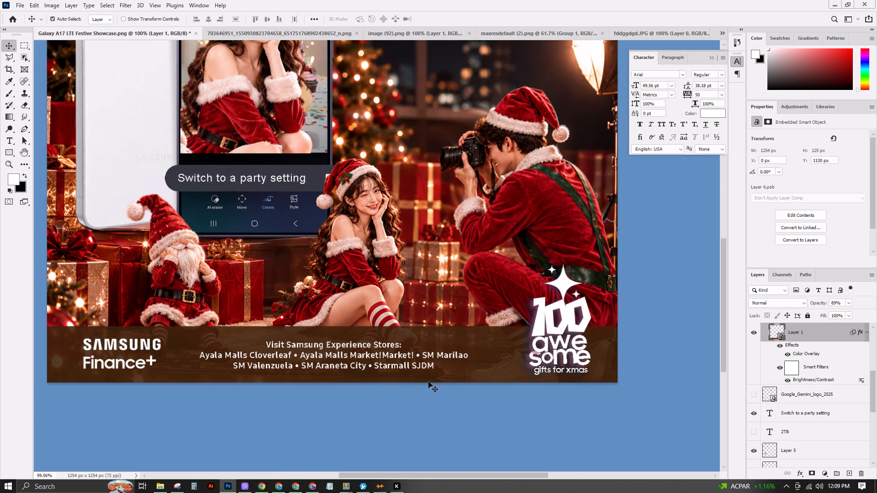
scroll(428, 382, "down", 5)
left_click(851, 304)
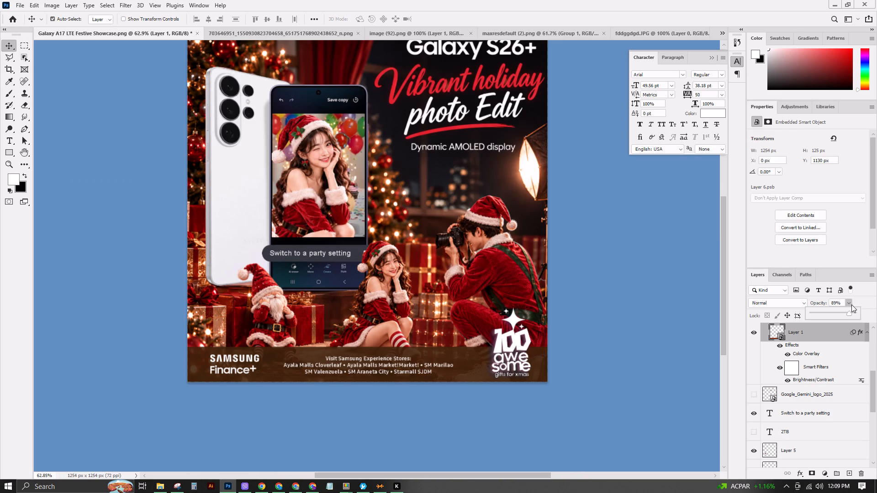
left_click(851, 312)
Recolour the footer band's Color Overlay to medium brown #613918.
double_click(803, 356)
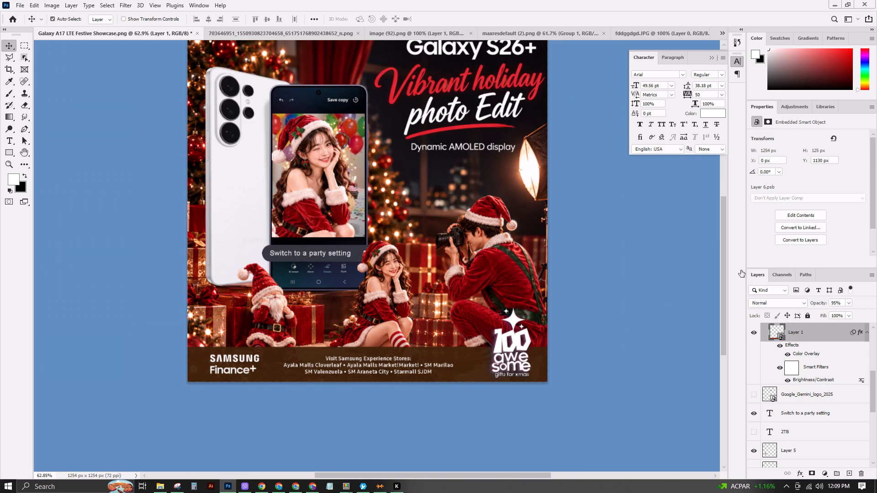
left_click(735, 99)
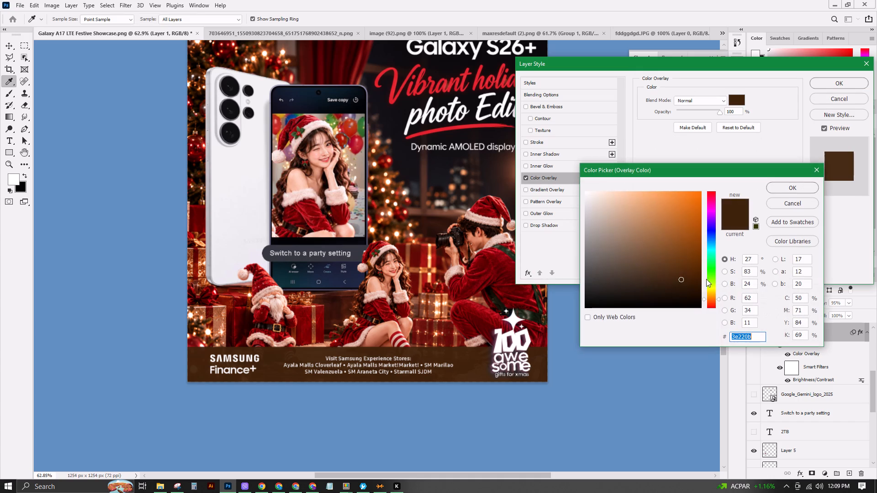
left_click(680, 273)
left_click(681, 264)
left_click(672, 263)
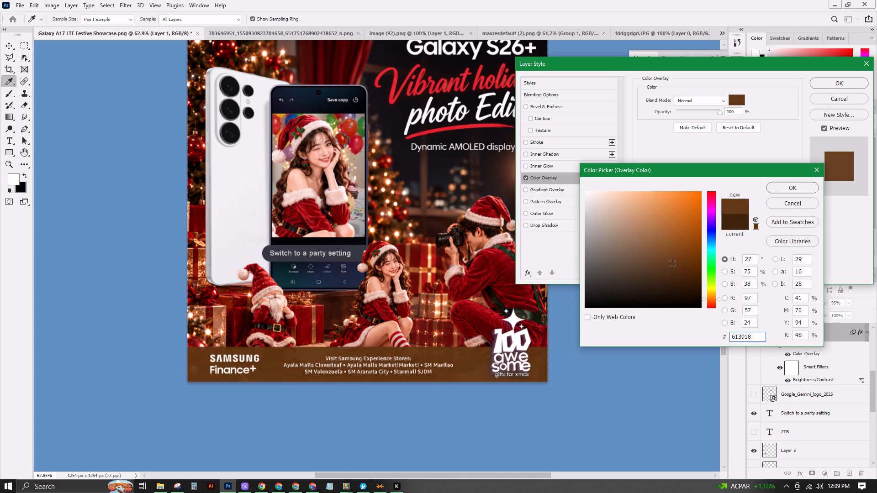
left_click(800, 184)
left_click(836, 84)
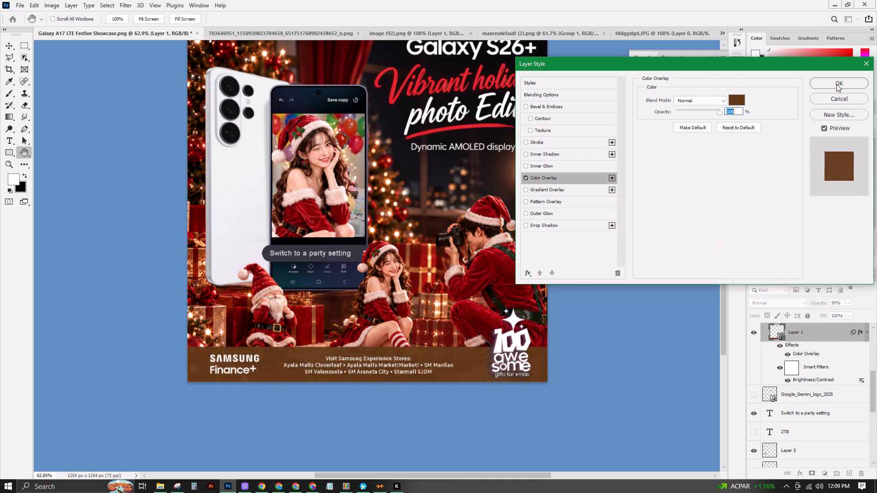
Start exporting the poster to the 100 awesome gifts folder, reusing file 50's name with the number changed to 51.
scroll(564, 259, "down", 5)
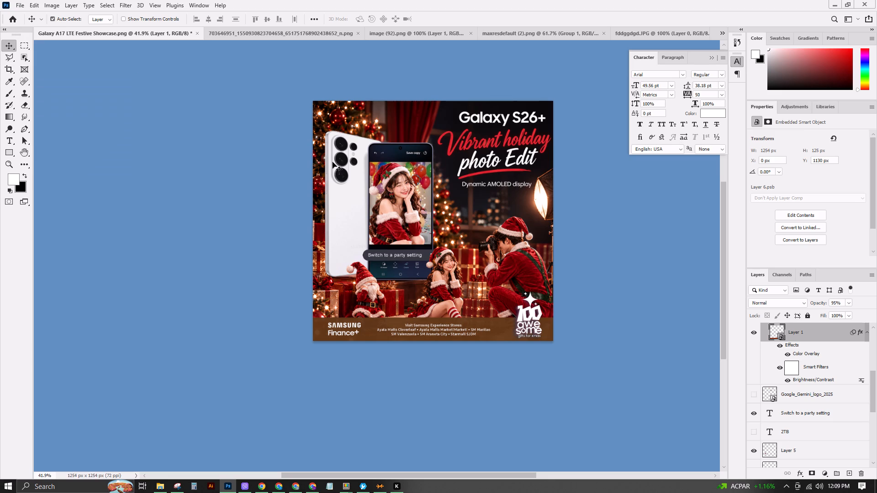
left_click(25, 6)
double_click(55, 132)
left_click(161, 139)
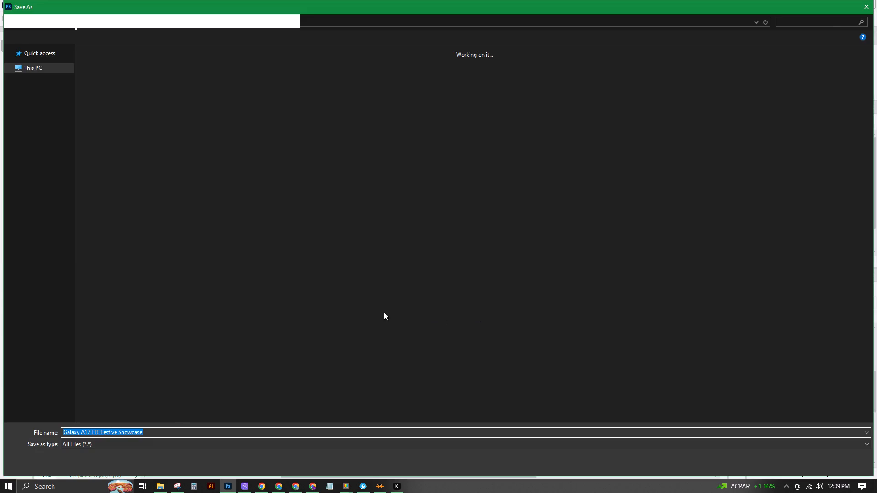
left_click(249, 322)
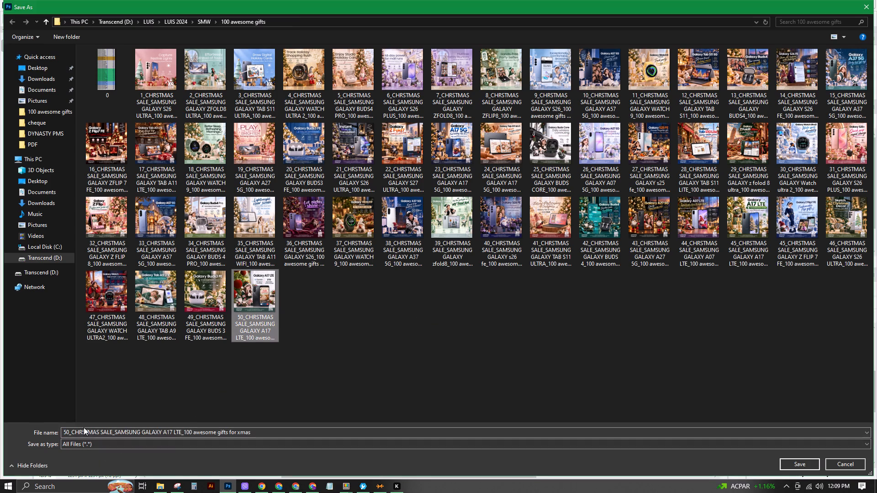
double_click(70, 431)
key("BackSpace")
key("1")
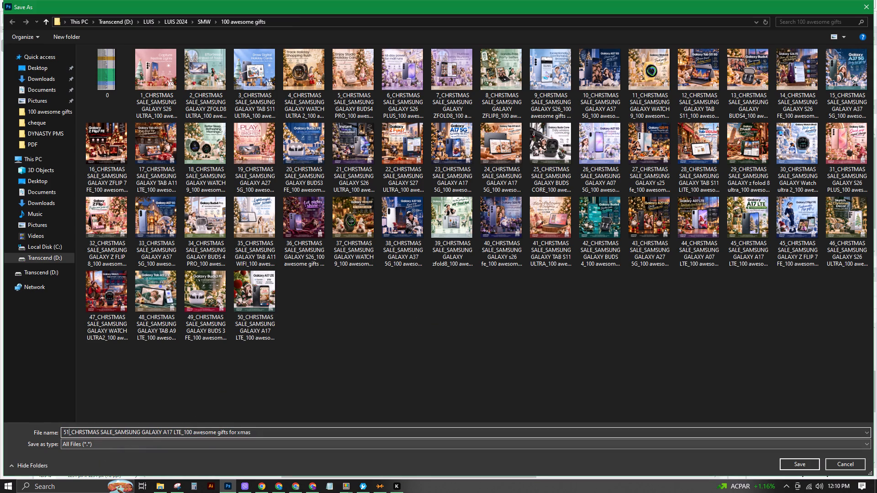
Replace the model in the export's file name with s26+ and save as 51_CHRSTMAS SALE_SAMSUNG GALAXY s26+_100 awesome gifts for xmas.
left_click_drag(164, 431, 186, 432)
left_click_drag(186, 432, 180, 430)
type("s26 plus")
key("BackSpace")
key("BackSpace")
key("BackSpace")
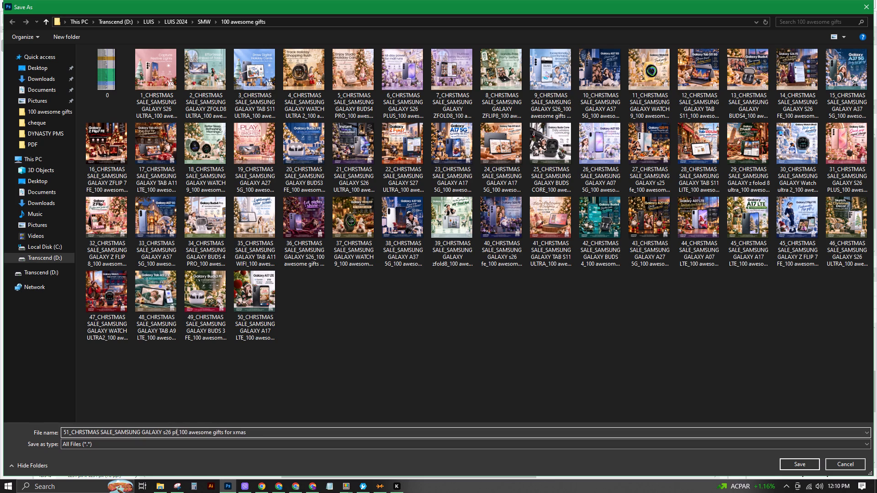
key("BackSpace")
key("BackSpace")
key("BackSpace")
key("BackSpace")
key("BackSpace")
type("s26+")
left_click(795, 465)
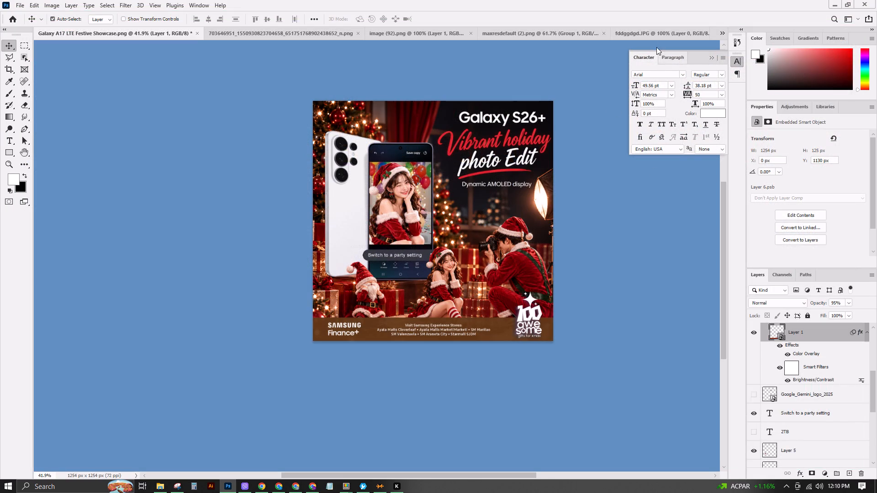
Close fddggdgd.JPG, maxresdefault (2).png and image (92).png without saving their changes.
left_click(652, 31)
left_click(706, 30)
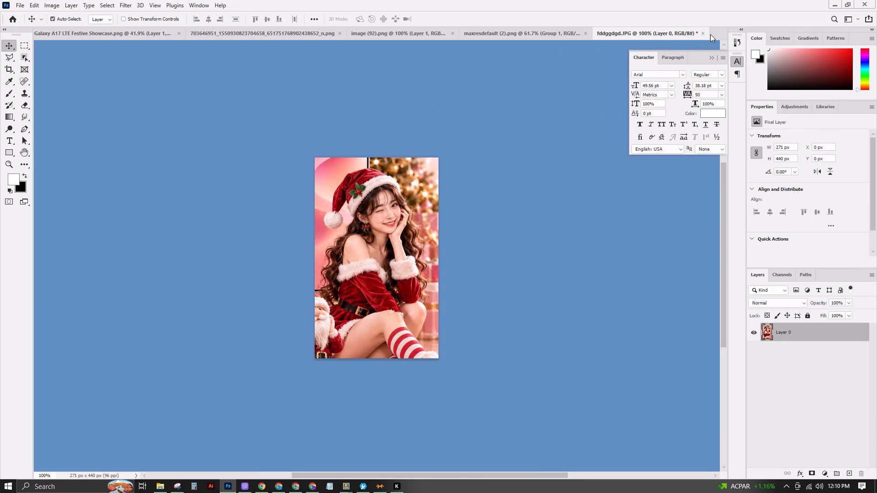
left_click(704, 33)
left_click(438, 177)
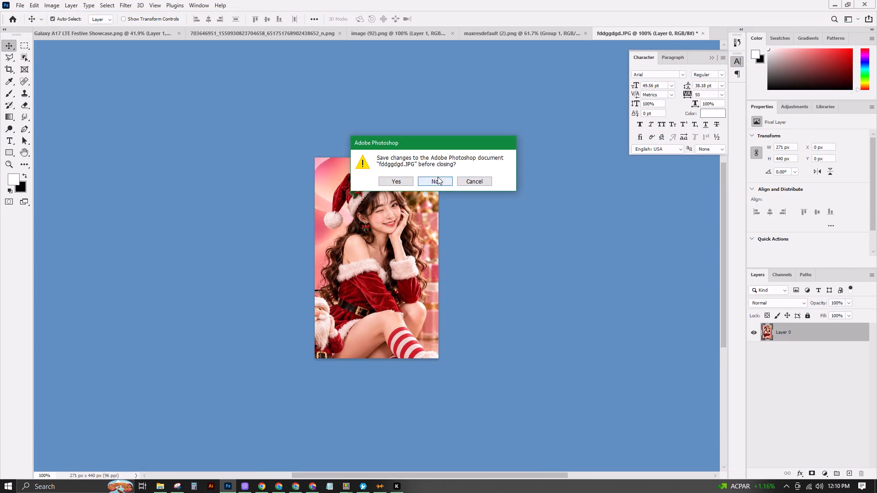
left_click(678, 37)
left_click(704, 33)
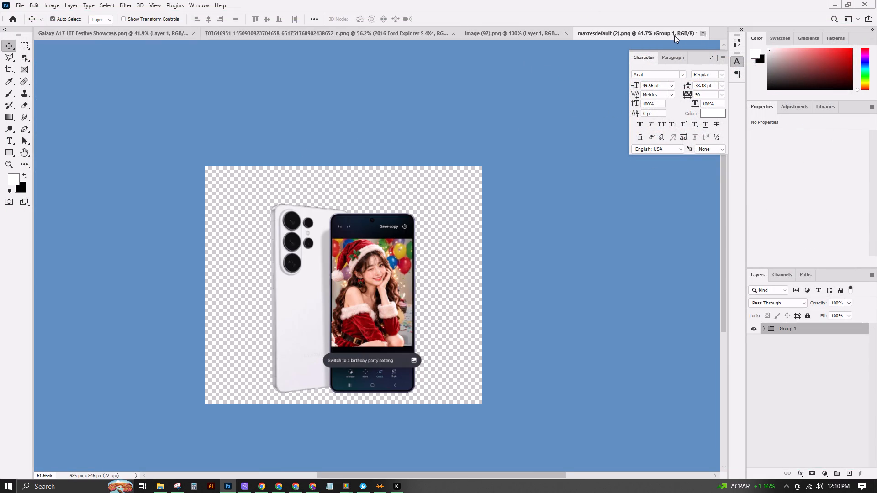
left_click(451, 177)
left_click(540, 32)
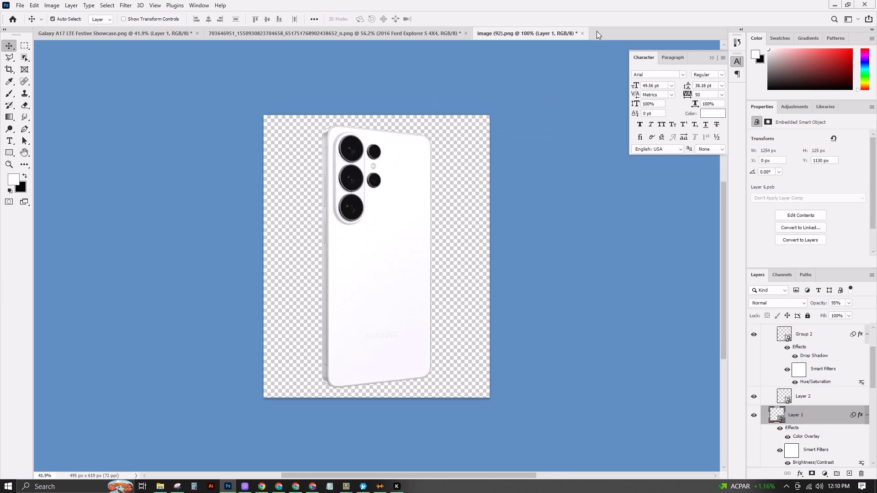
left_click(584, 34)
left_click(438, 178)
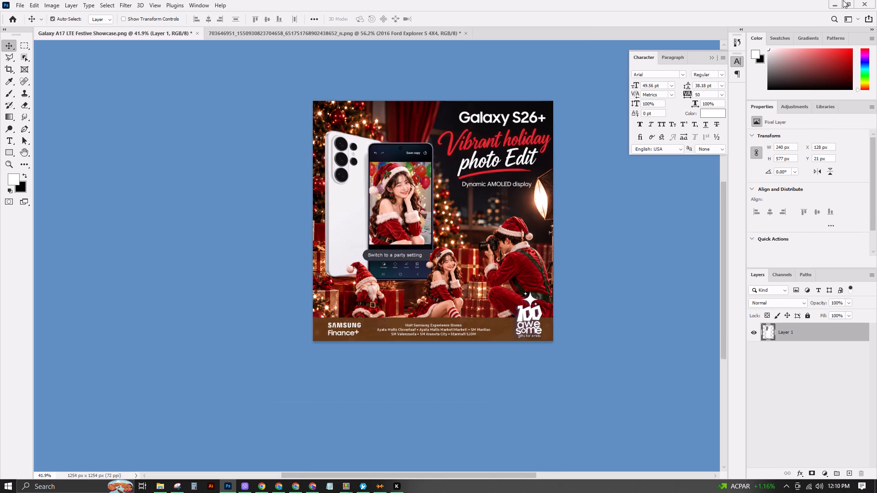
Minimise Photoshop to switch to the browser window behind it.
left_click(833, 4)
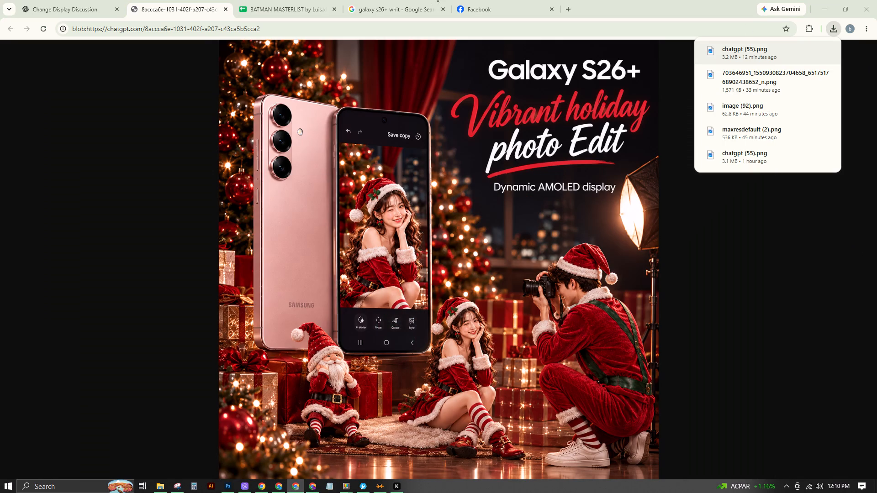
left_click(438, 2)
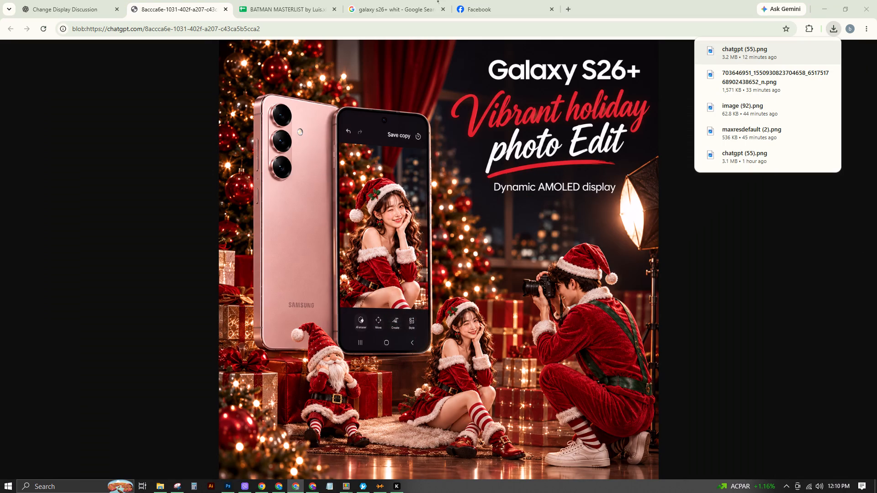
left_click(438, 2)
Switch back to the Change Display Discussion chat in ChatGPT.
left_click(74, 0)
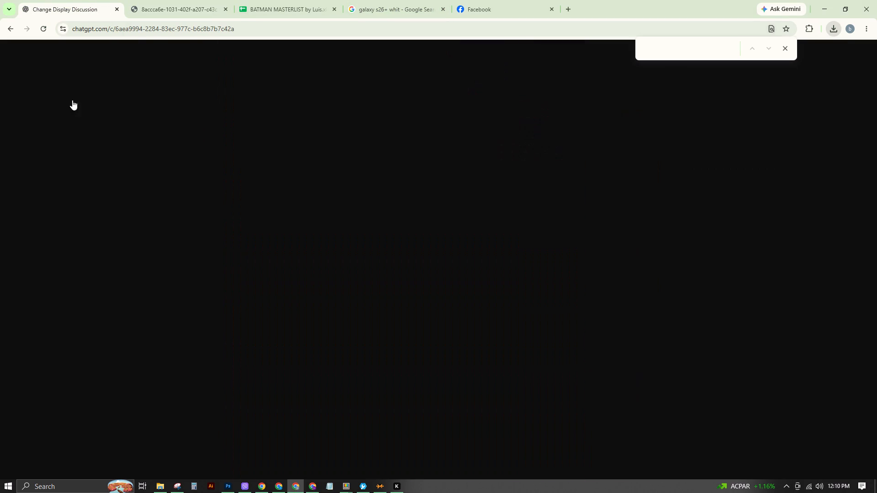
scroll(299, 457, "down", 4)
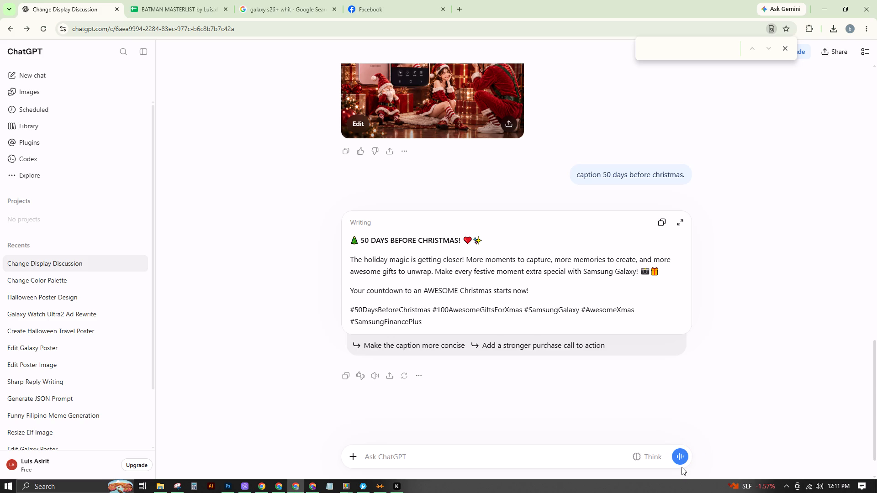
Copy the 50 Days Before Christmas caption from ChatGPT's reply.
left_click(665, 223)
Go to Facebook in the other browser window, the one with the 100 Awesome Gifts sheet, and switch to the Siena Mobile profile.
left_click(403, 0)
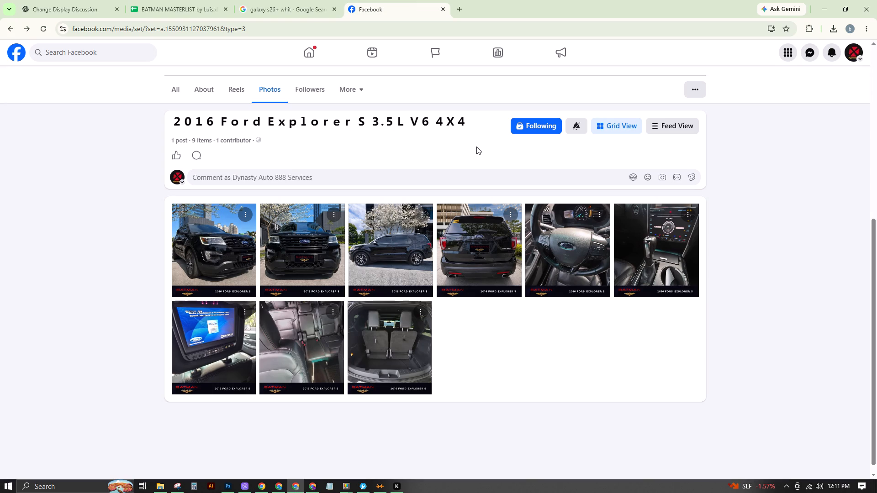
left_click(279, 488)
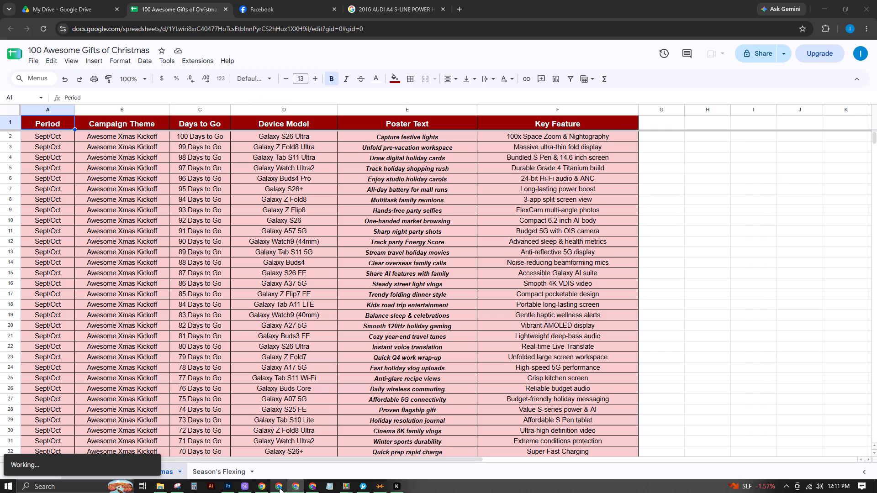
left_click(269, 11)
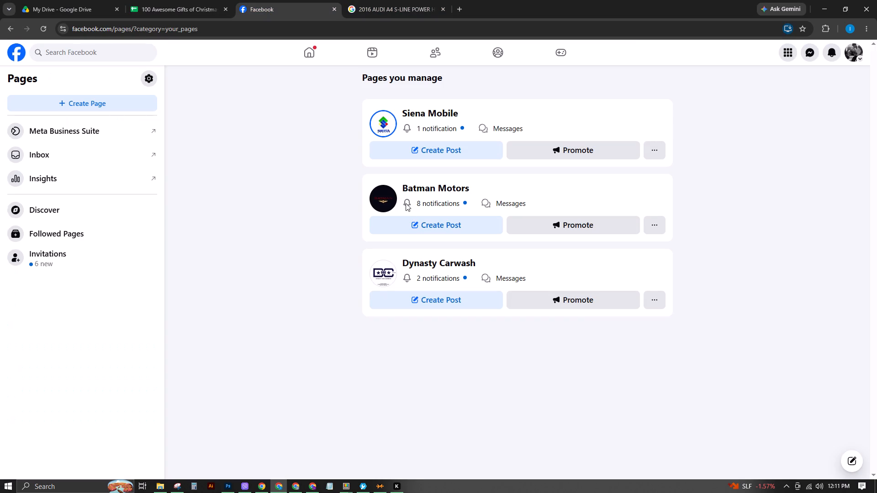
left_click(854, 56)
left_click(773, 118)
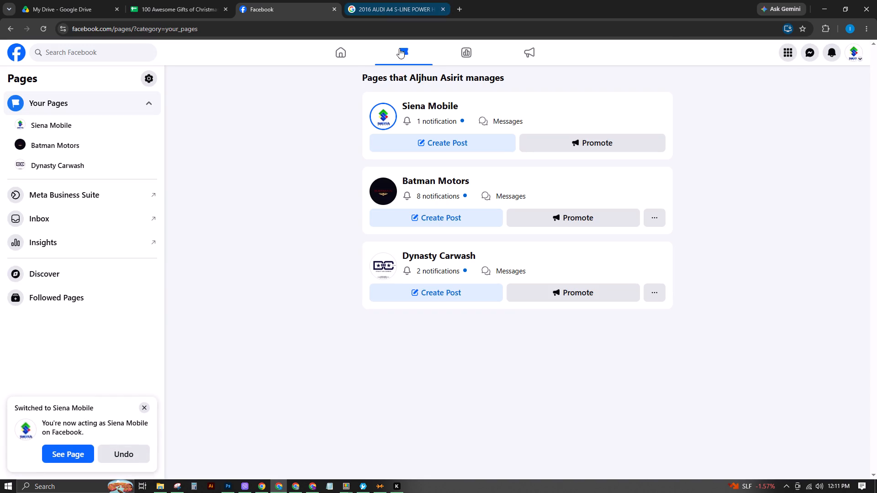
Open the Siena Mobile page's Meta Business Suite and start a new post.
left_click(428, 105)
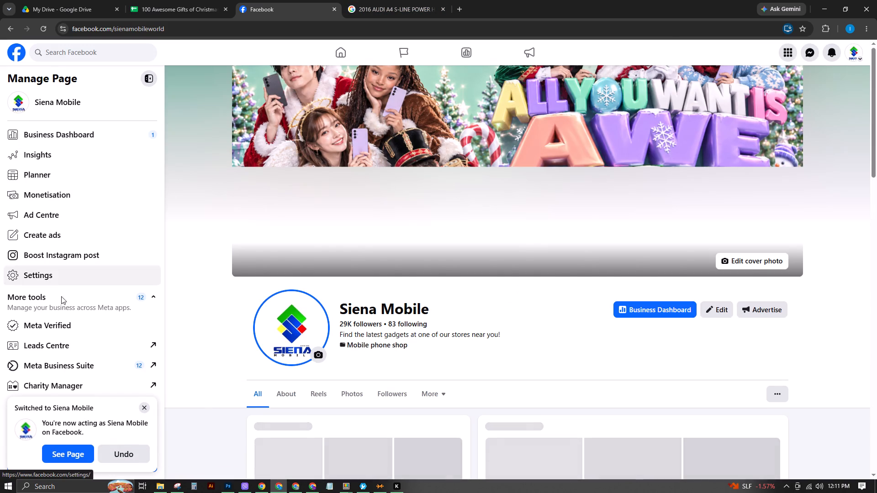
left_click(66, 362)
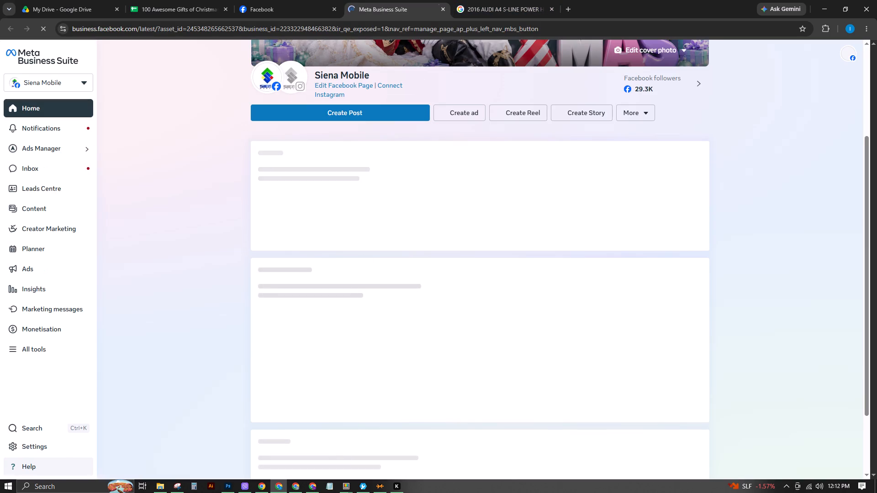
scroll(438, 2, "down", 2)
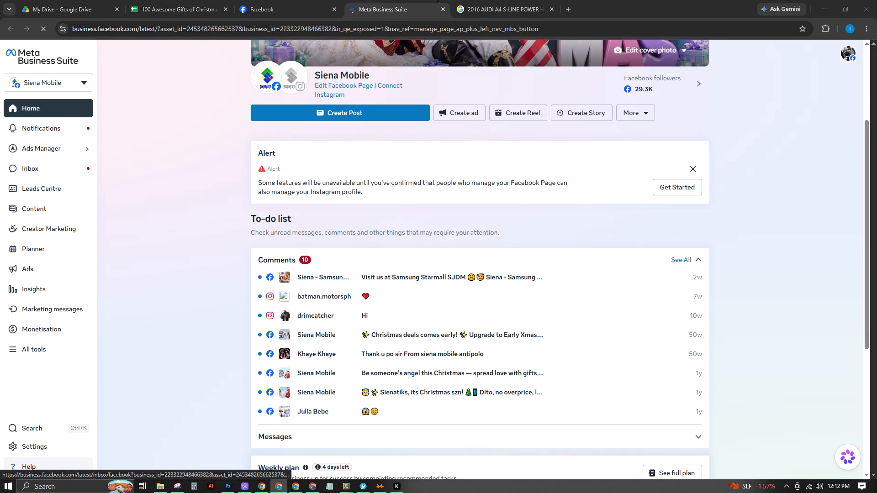
scroll(438, 2, "down", 7)
scroll(438, 2, "up", 10)
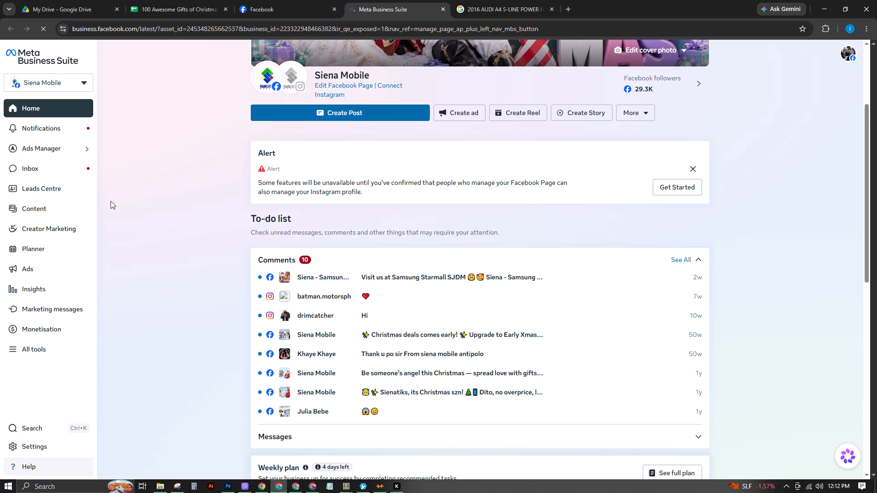
left_click(338, 114)
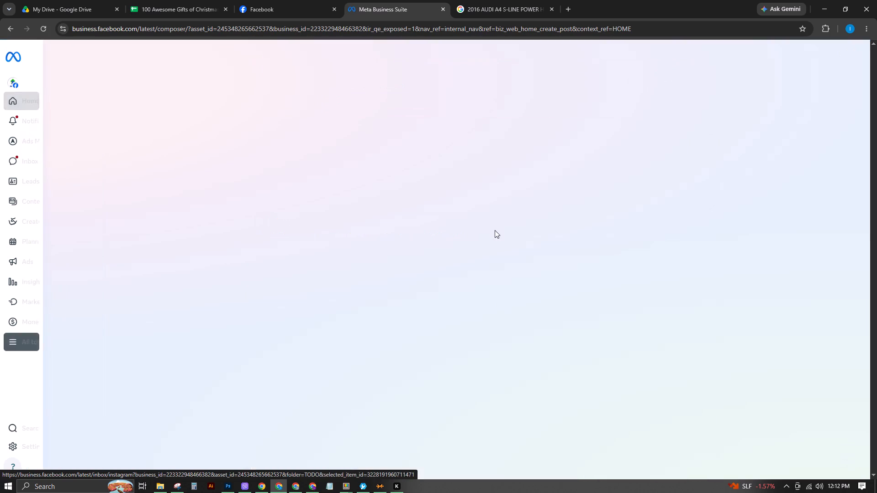
Close the 2016 Audi A4 S-Line search tab.
left_click(549, 10)
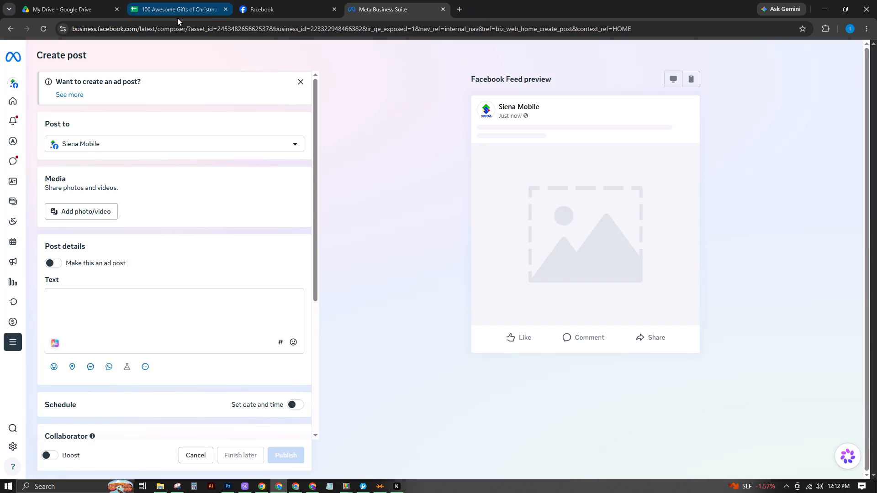
Paste the copied 50-days-before-Christmas caption as the post's text.
left_click(60, 294)
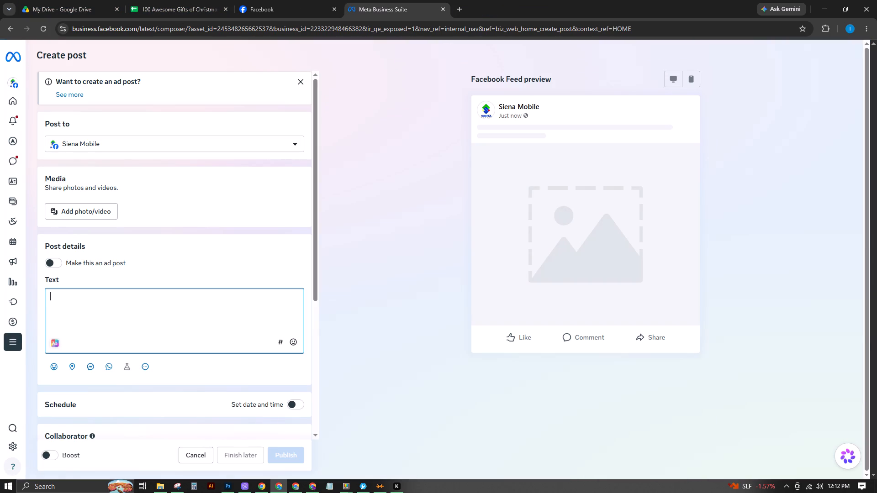
key("ctrl+v")
Add the poster 51_CHRSTMAS SALE_SAMSUNG GALAXY s26+_100 awesome gifts for xmas to the post's media.
left_click(78, 215)
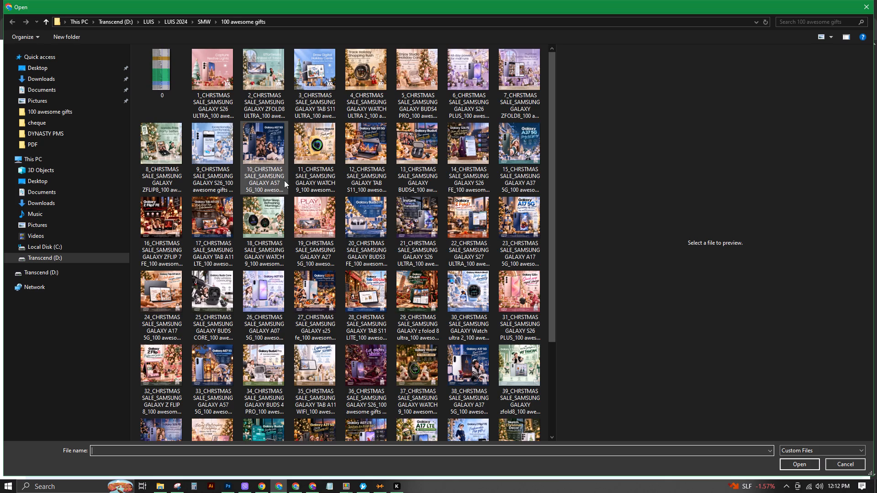
scroll(525, 369, "down", 3)
left_click(357, 400)
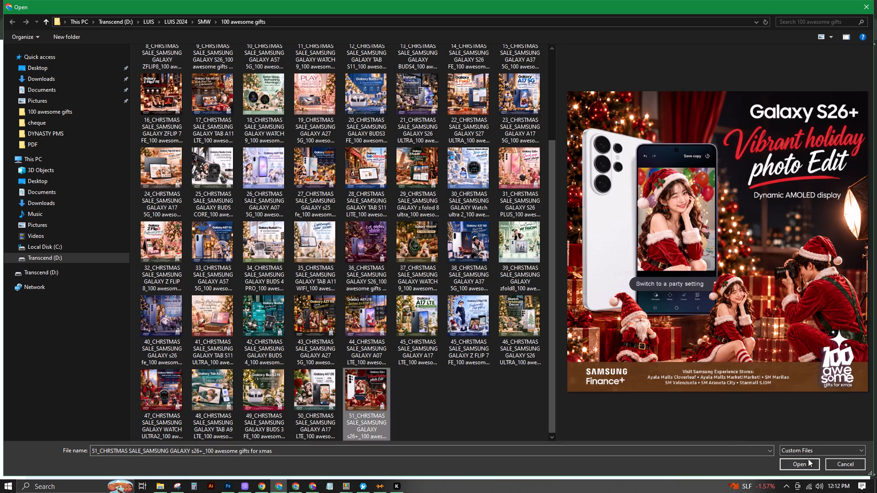